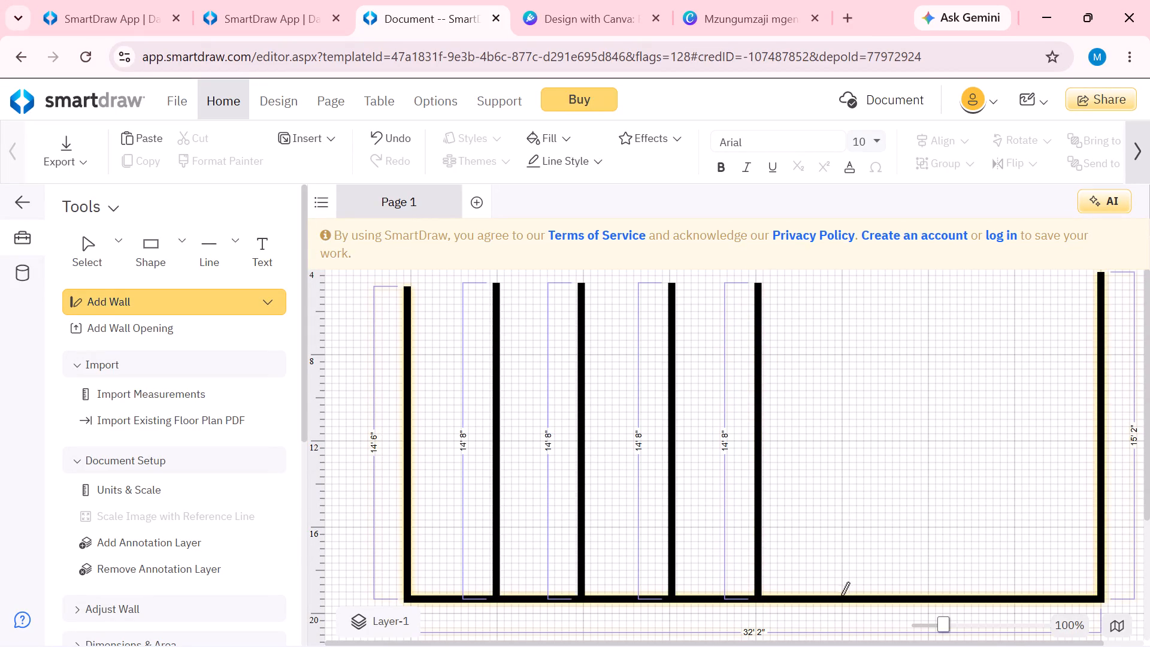
# Draw three more vertical partition walls, each 14' 8" tall, up from the bottom wall between the last partition and the right outer wall.
pyautogui.moveTo(839, 598); pyautogui.dragTo(846, 285)
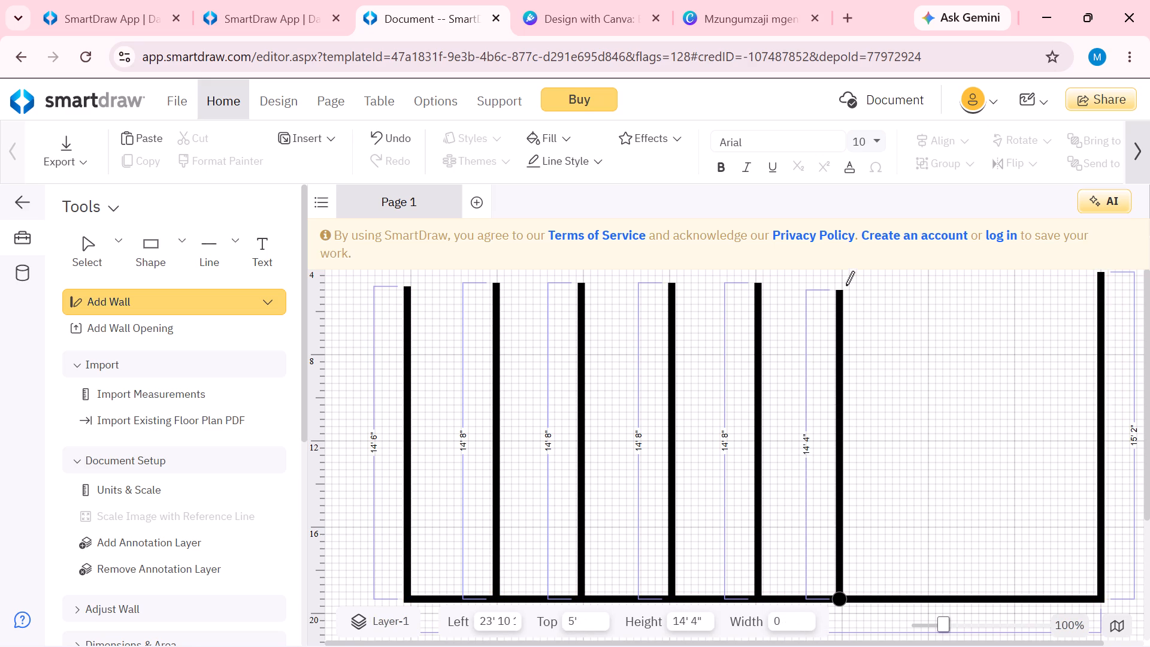
pyautogui.moveTo(846, 285); pyautogui.dragTo(846, 285)
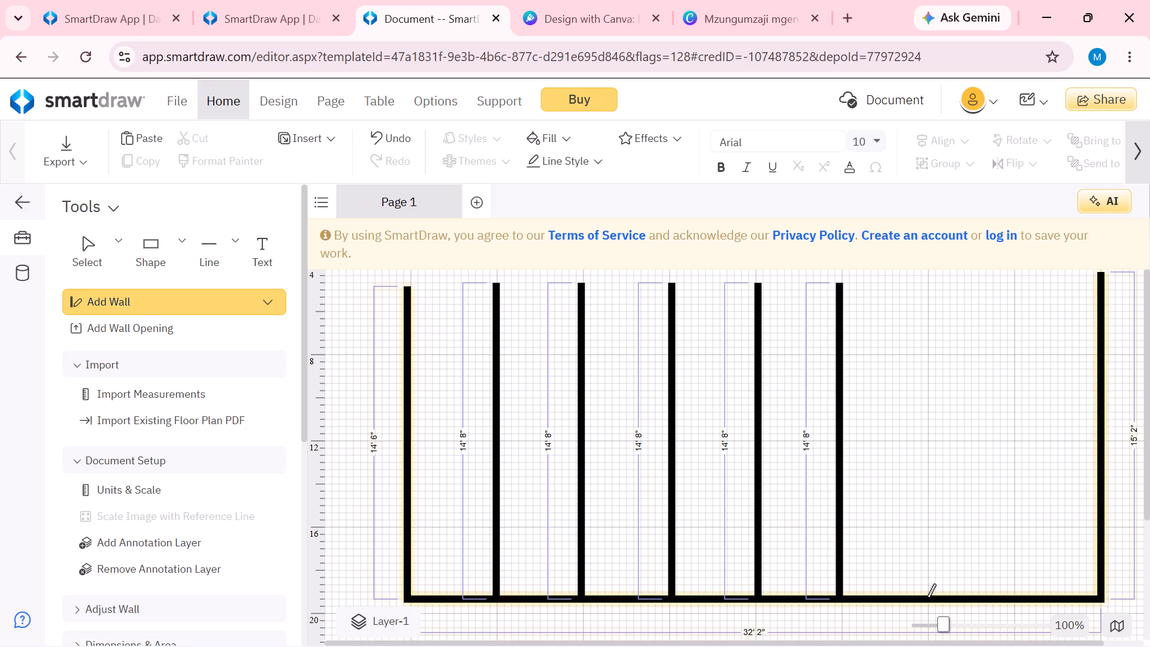
pyautogui.moveTo(927, 598); pyautogui.dragTo(926, 284)
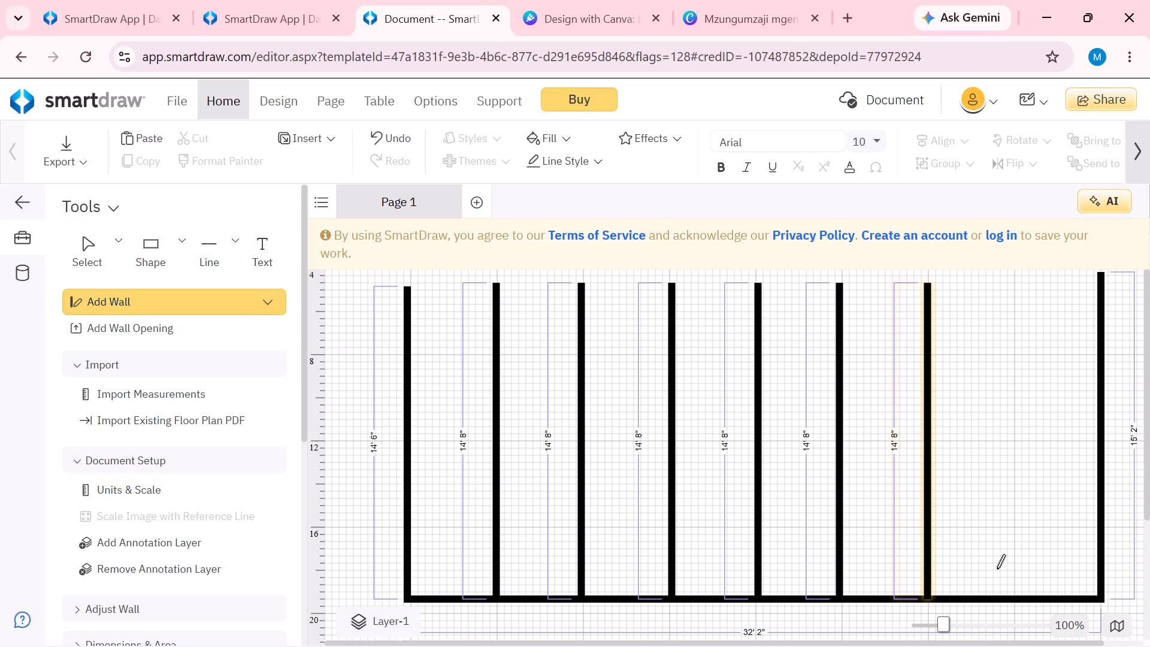
pyautogui.moveTo(1016, 597); pyautogui.dragTo(1019, 347)
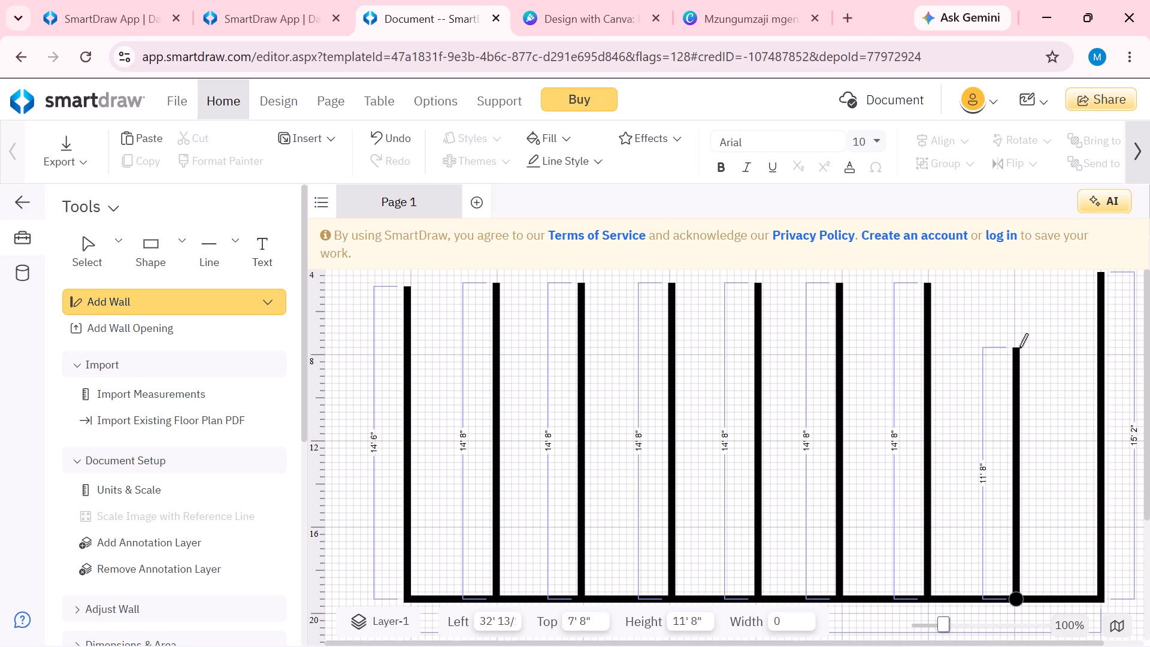
pyautogui.moveTo(1019, 347); pyautogui.dragTo(1015, 283)
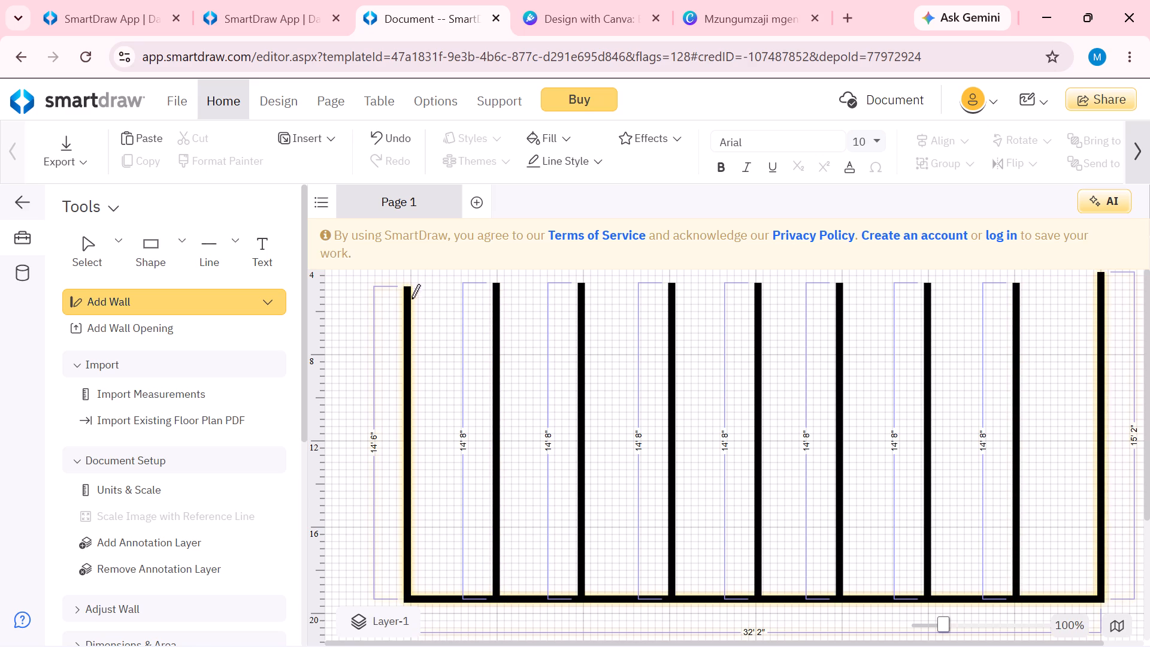
# Draw a horizontal top wall from the upper end of the left outer wall across to the right outer wall.
pyautogui.moveTo(406, 290); pyautogui.dragTo(1081, 284)
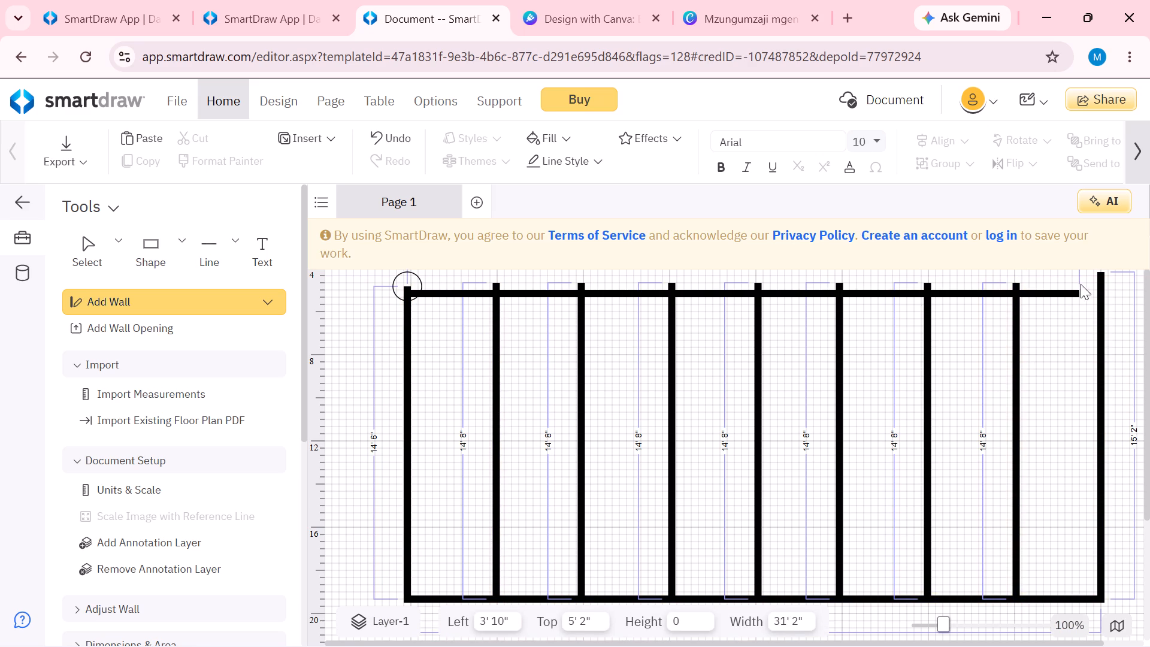
pyautogui.moveTo(1081, 284); pyautogui.dragTo(1100, 285)
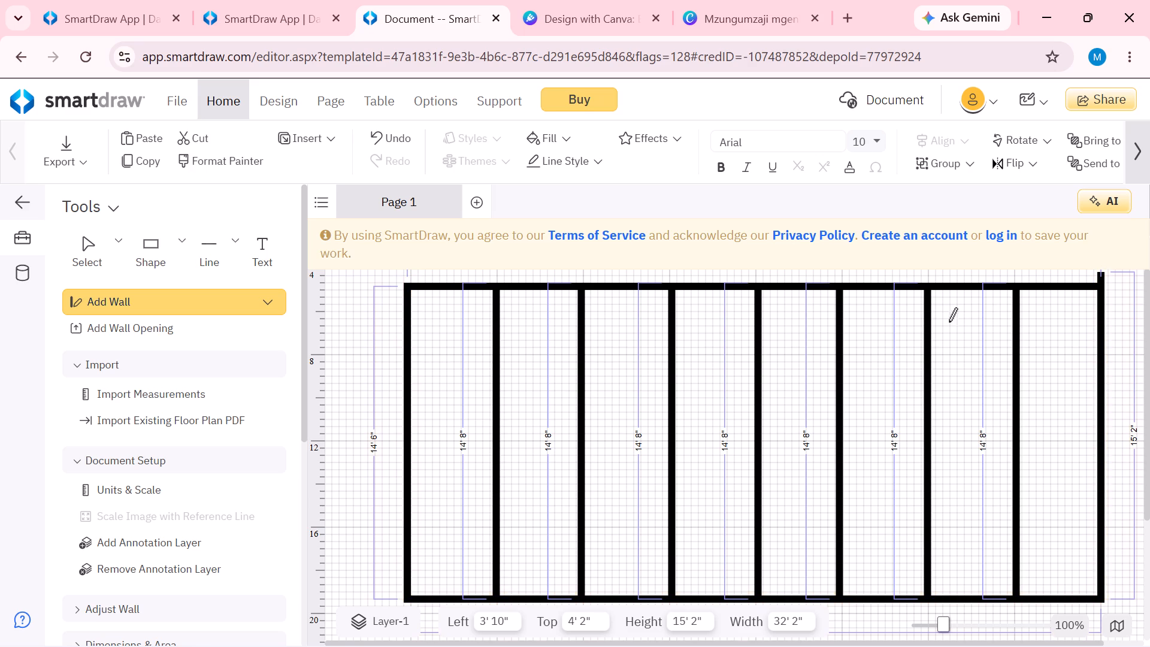
# Draw three horizontal walls from the left outer wall across the partitions, at about 8' 2", 12' 1" and 16' on the vertical ruler.
pyautogui.moveTo(406, 358); pyautogui.dragTo(987, 355)
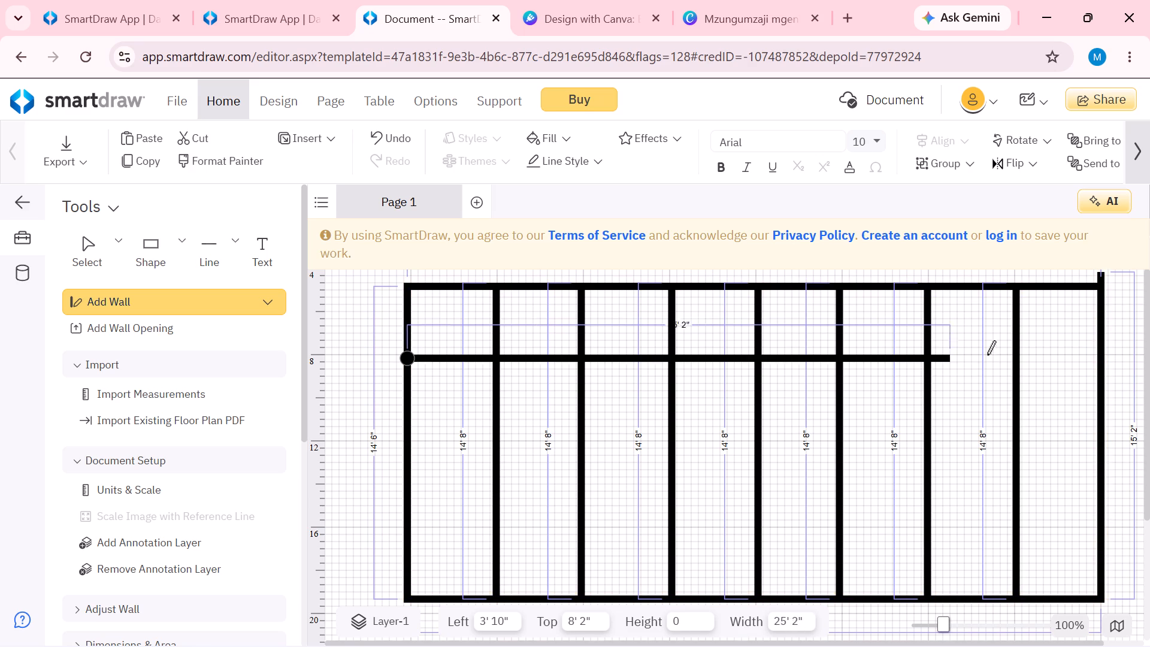
pyautogui.moveTo(987, 355); pyautogui.dragTo(1098, 350)
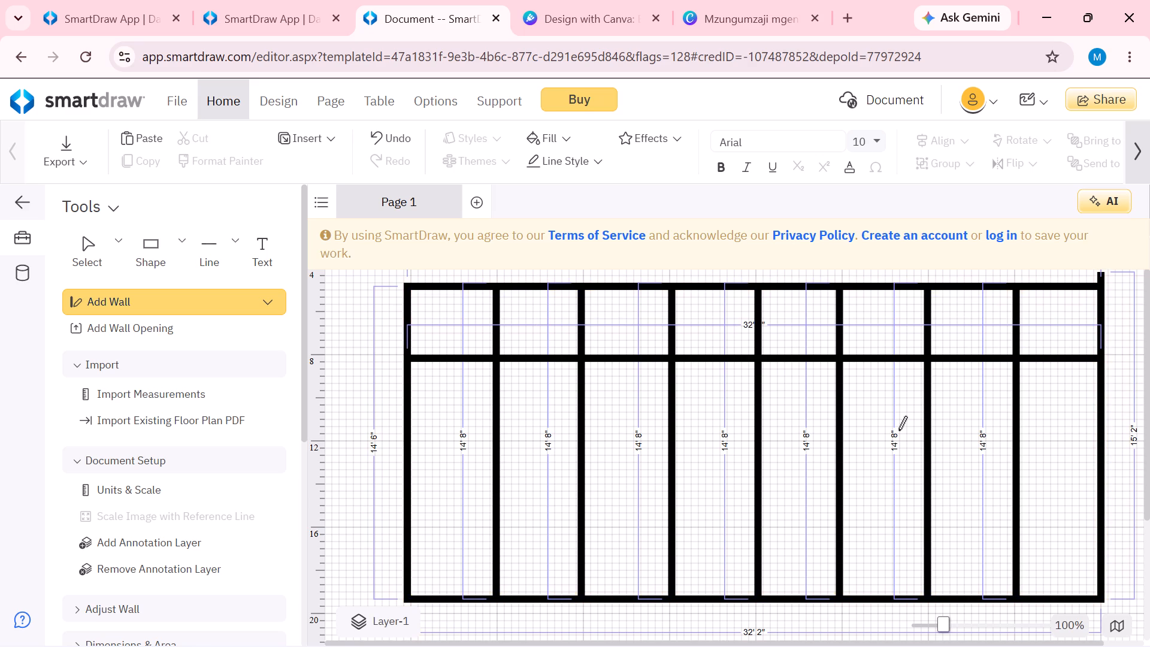
pyautogui.moveTo(412, 442); pyautogui.dragTo(940, 459)
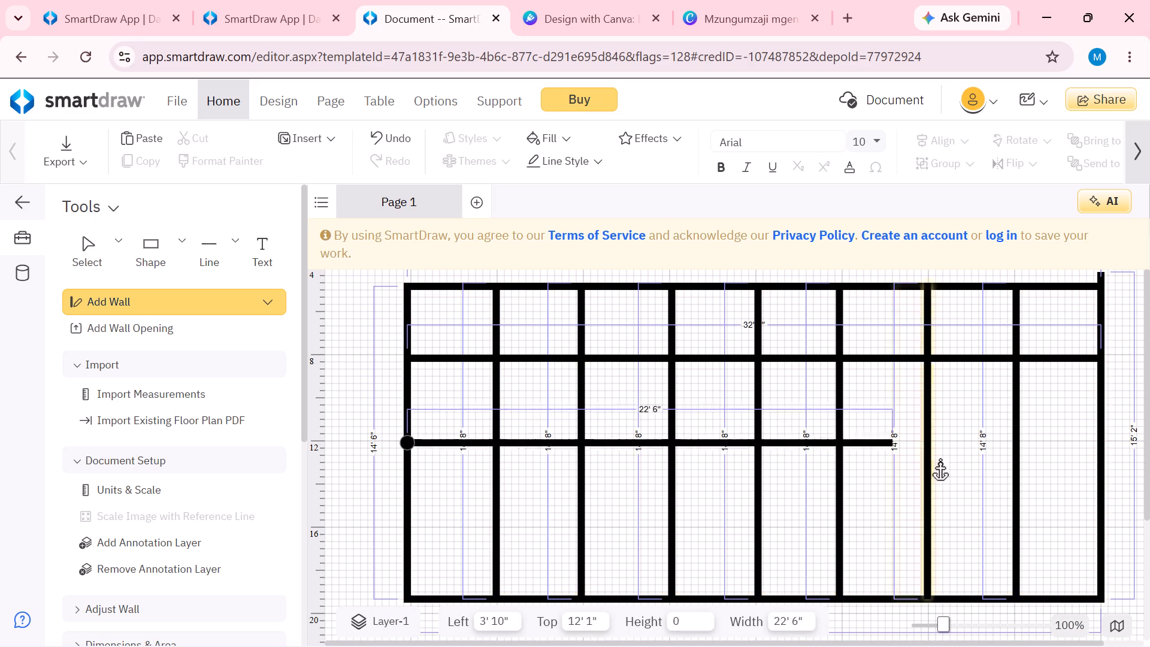
pyautogui.moveTo(940, 459); pyautogui.dragTo(1094, 444)
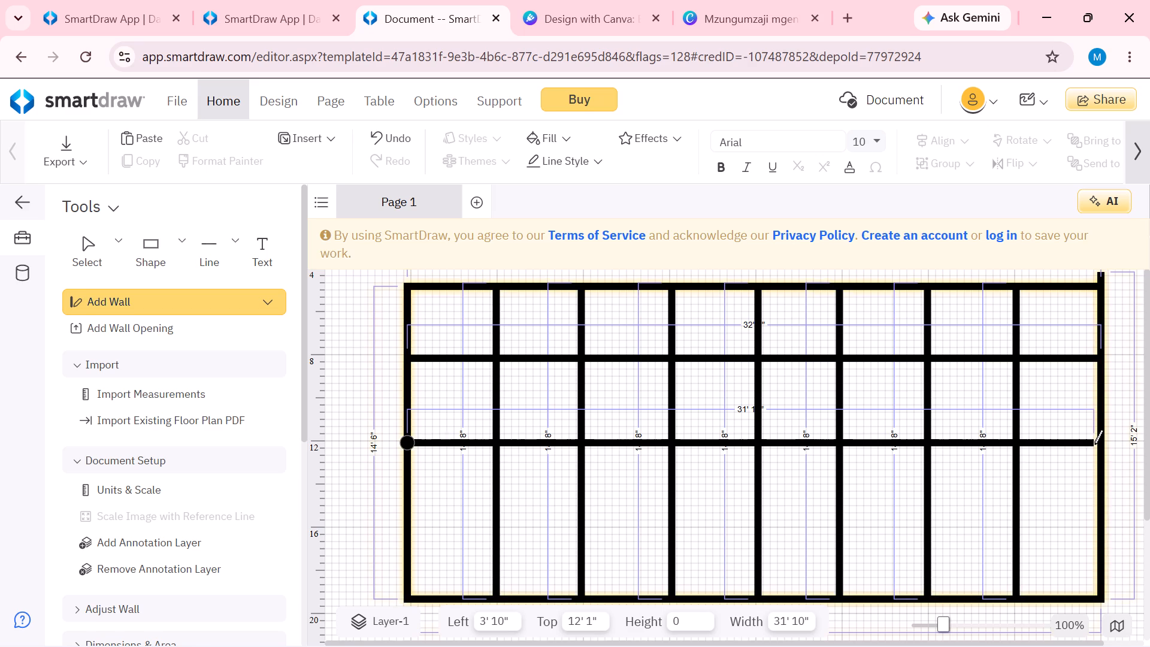
pyautogui.moveTo(1094, 444); pyautogui.dragTo(1095, 443)
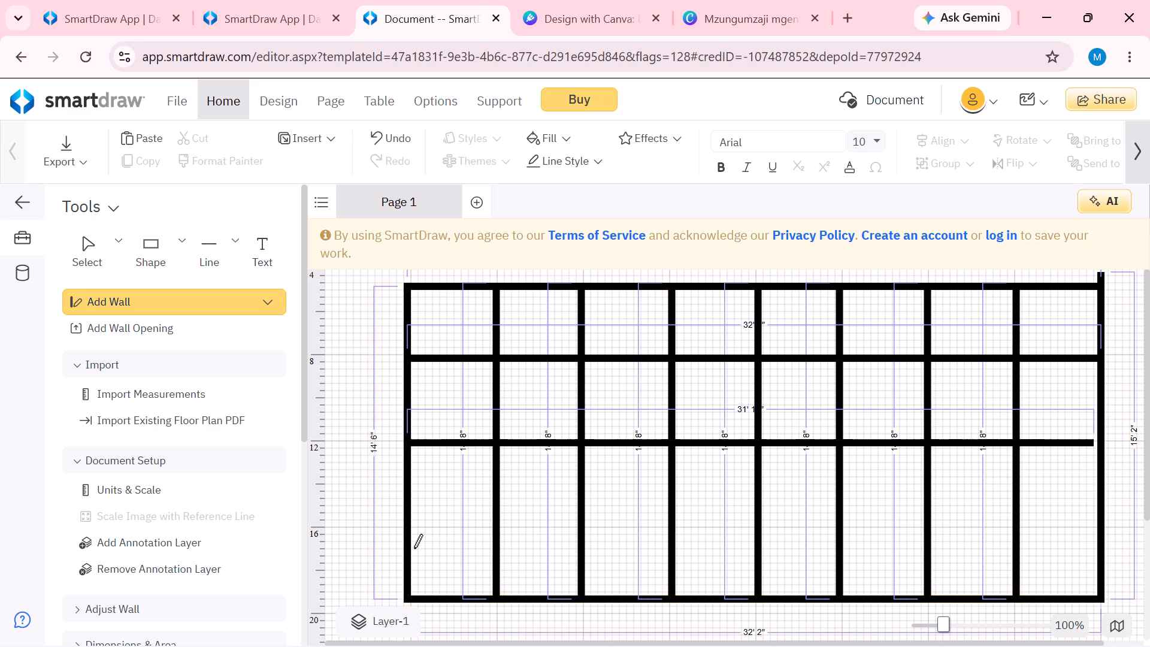
pyautogui.moveTo(409, 528); pyautogui.dragTo(1016, 518)
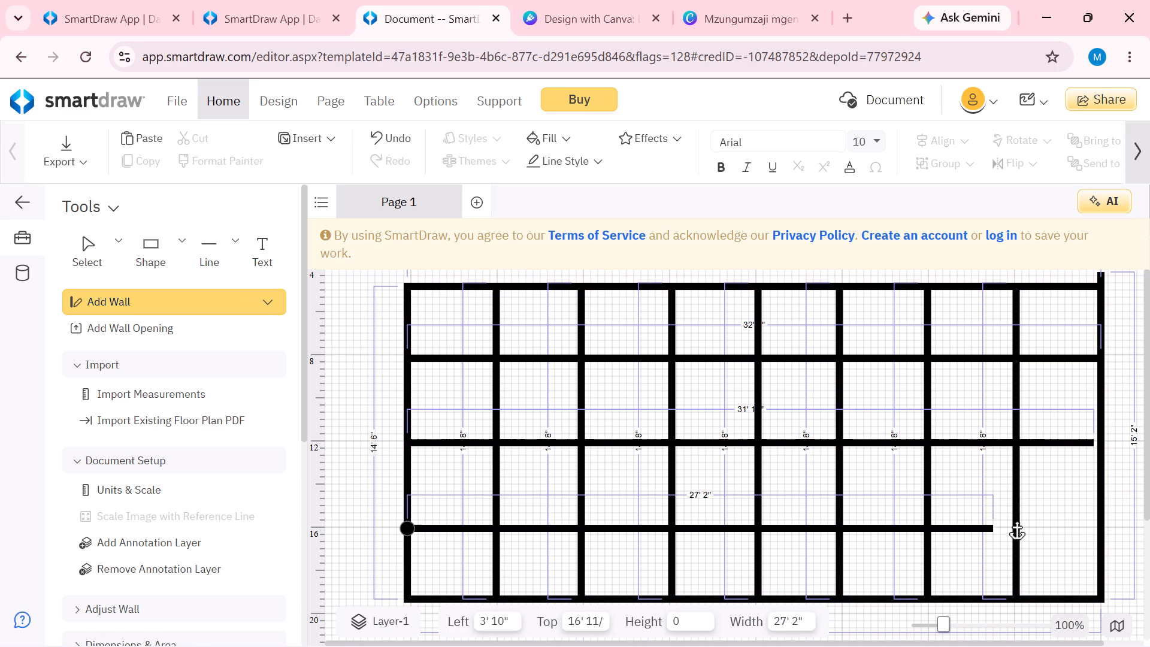
pyautogui.moveTo(1016, 518); pyautogui.dragTo(1100, 520)
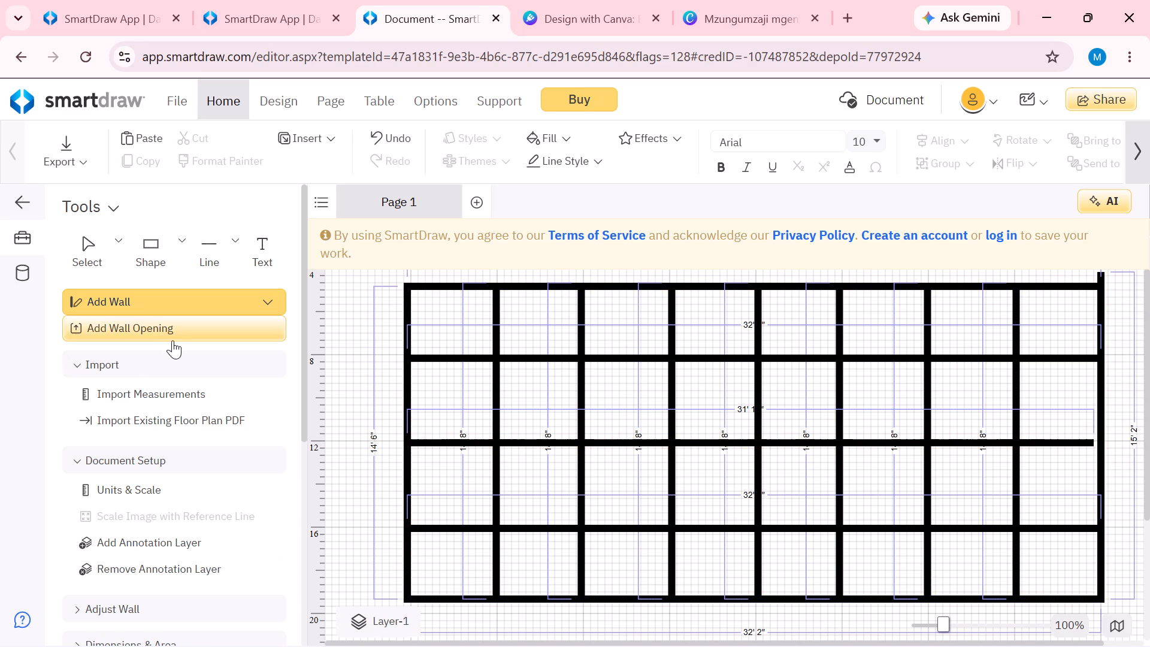
# Extend the middle horizontal wall to meet the right outer wall, making it about 32' 6" wide.
pyautogui.click(86, 257)
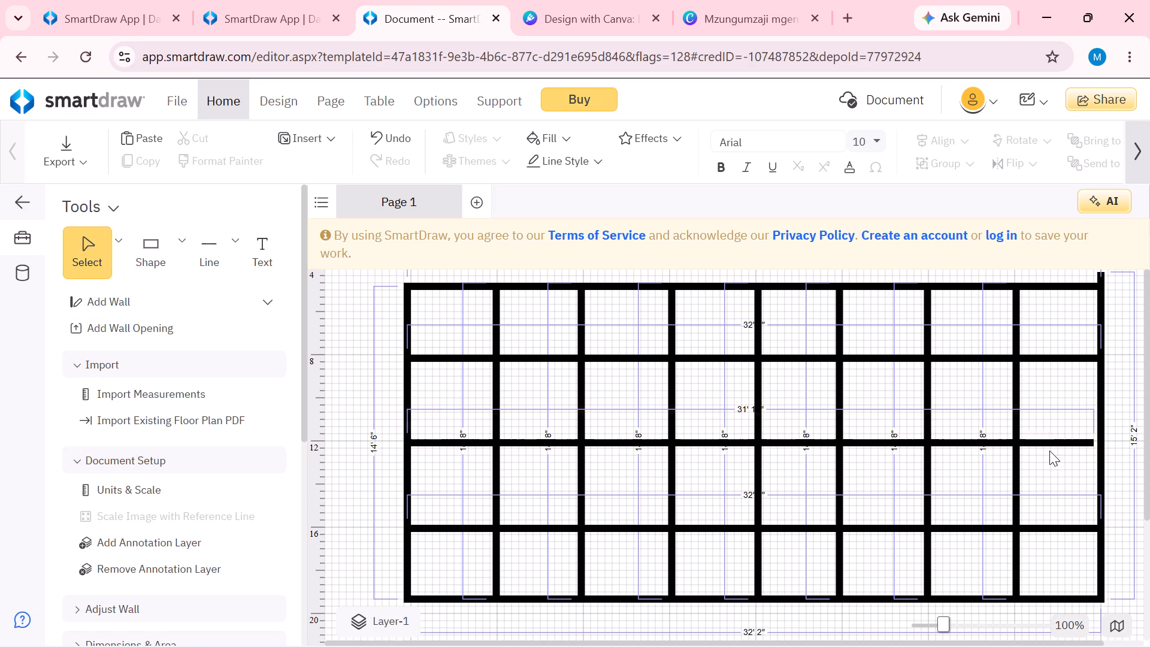
pyautogui.click(1051, 442)
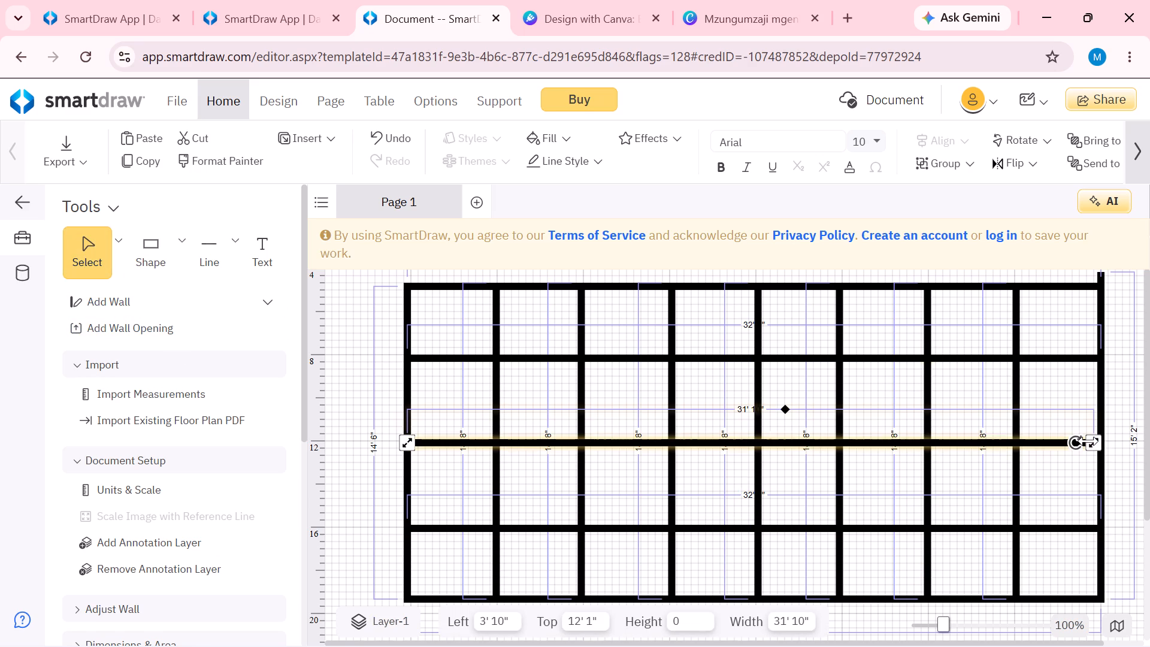
pyautogui.moveTo(1088, 441); pyautogui.dragTo(1104, 440)
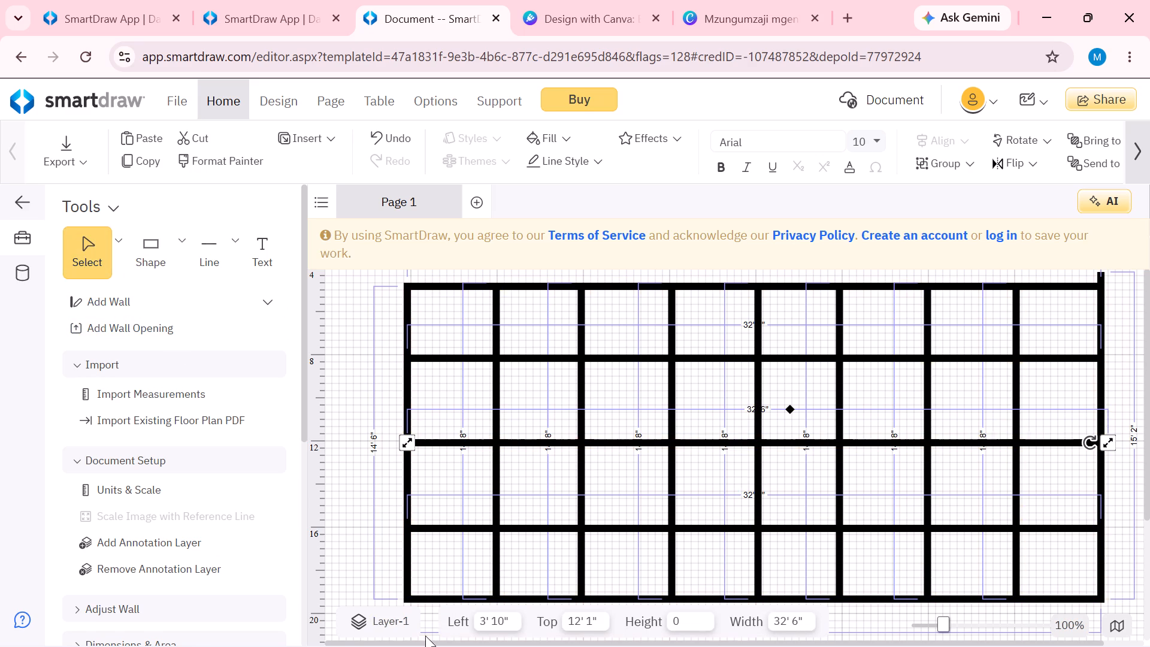
# Place a rectangle in the top cell of the first column and resize it to about 2' 8" wide by 2' 4" high.
pyautogui.click(161, 251)
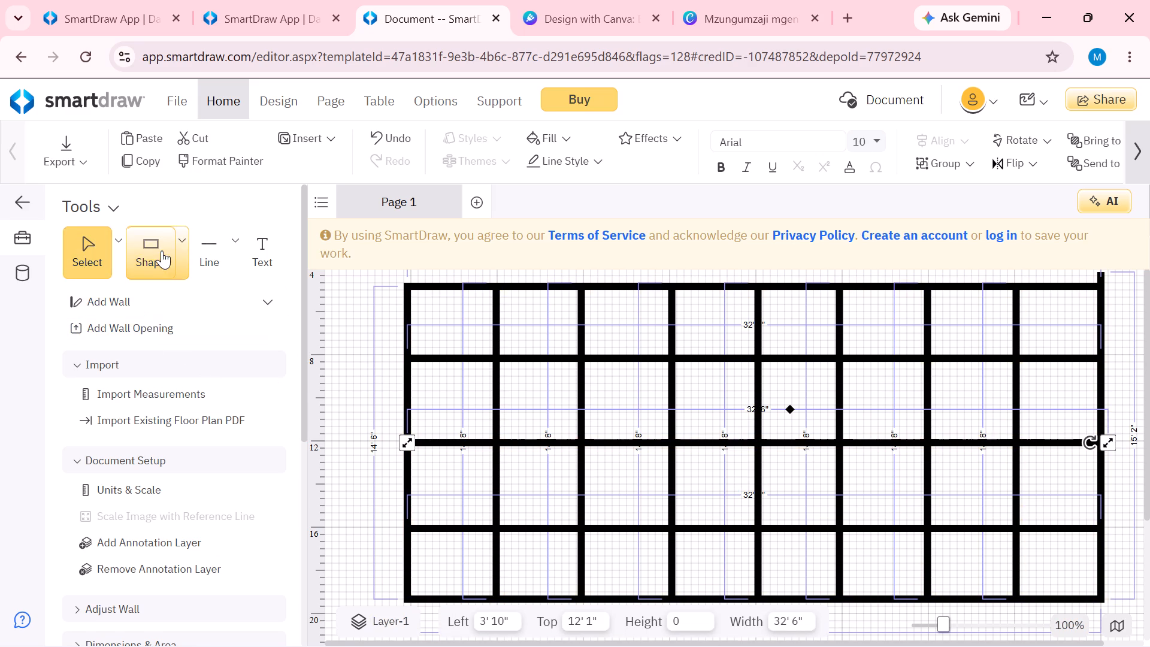
pyautogui.click(182, 237)
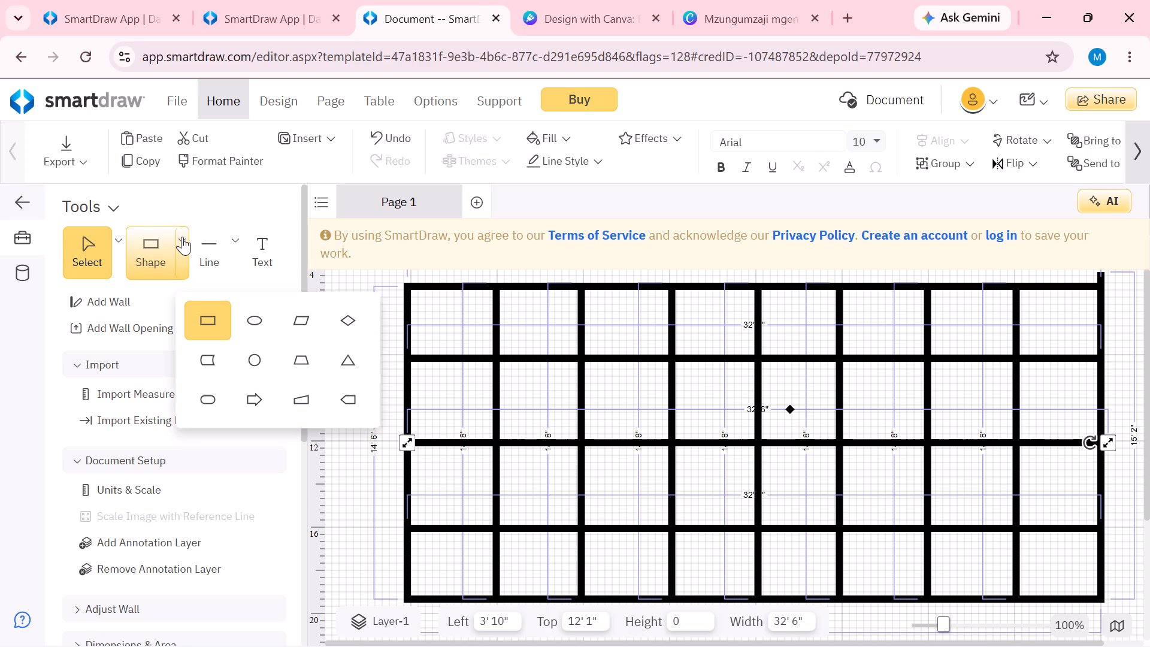
pyautogui.click(215, 320)
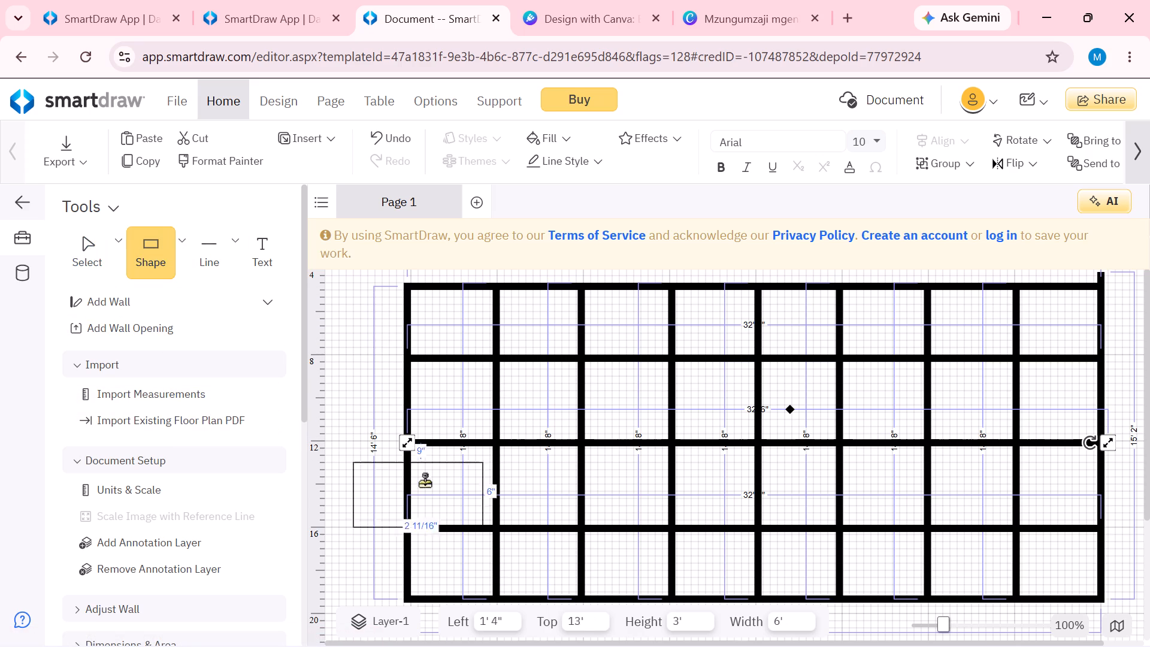
pyautogui.click(451, 318)
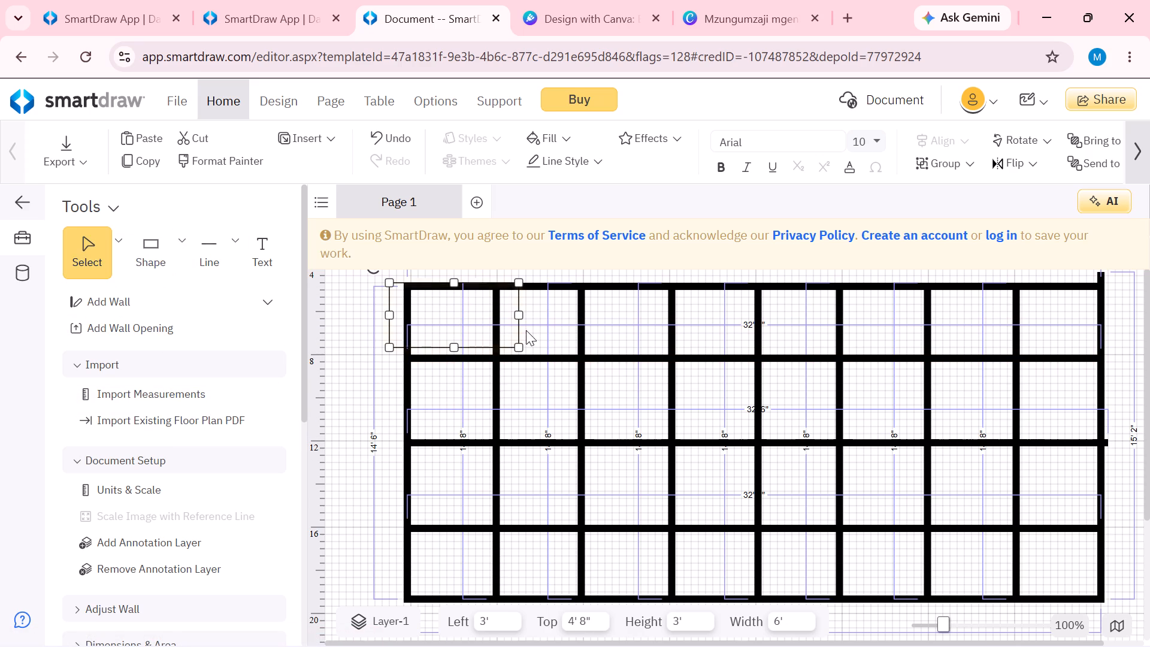
pyautogui.moveTo(519, 314); pyautogui.dragTo(482, 322)
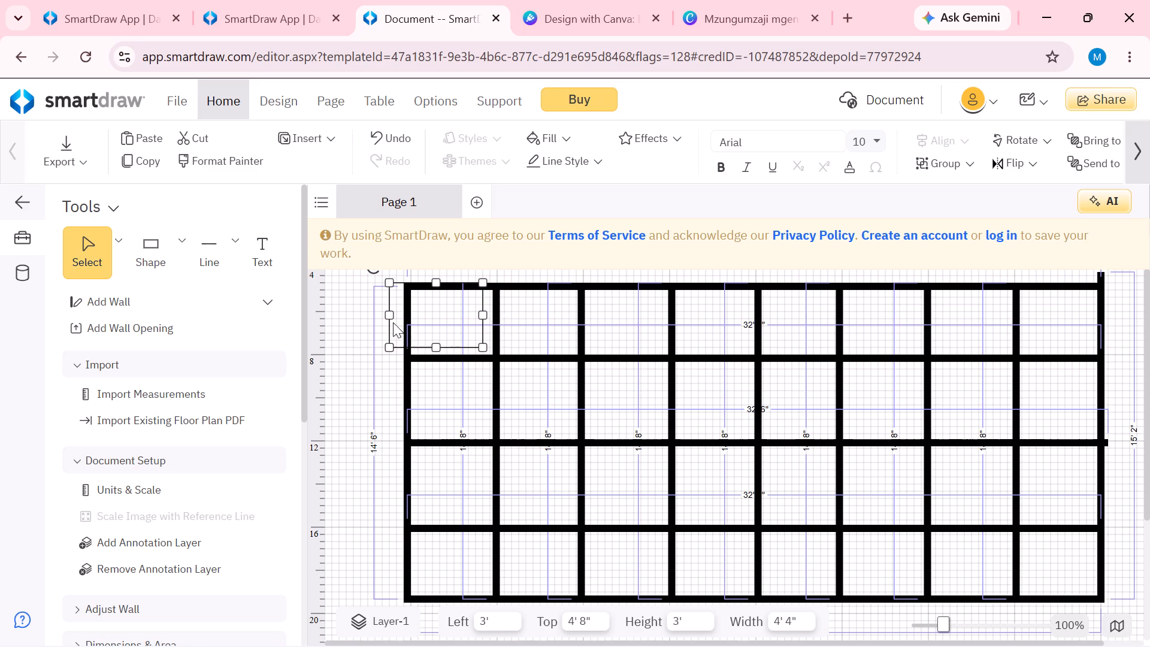
pyautogui.moveTo(390, 316); pyautogui.dragTo(425, 326)
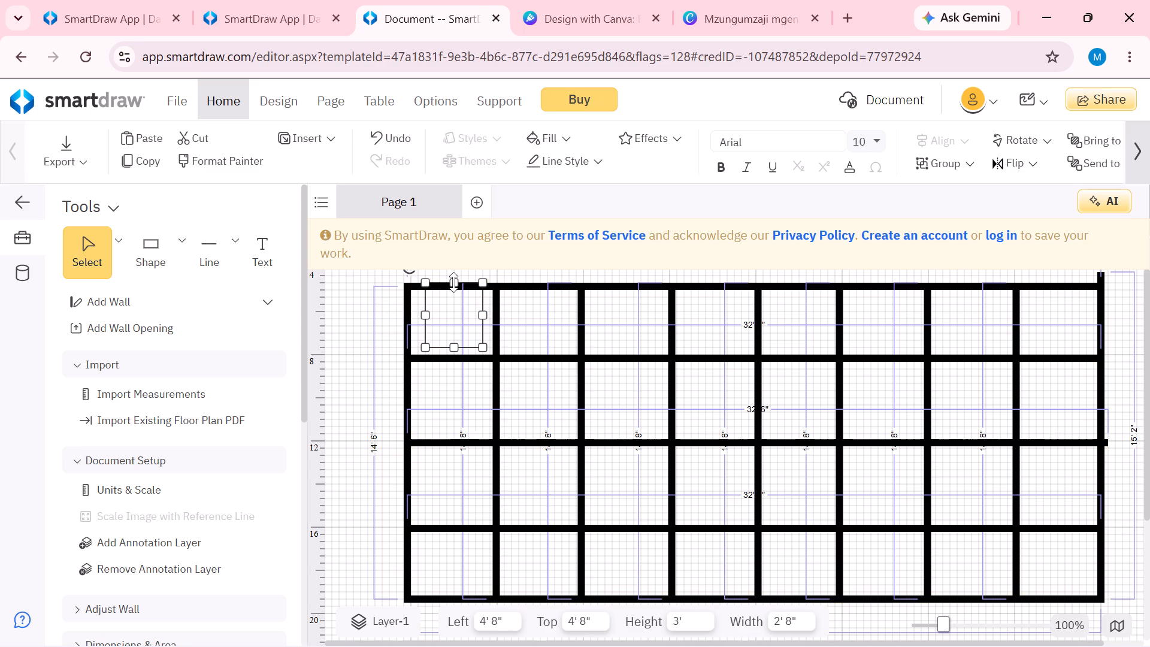
pyautogui.moveTo(453, 282); pyautogui.dragTo(450, 300)
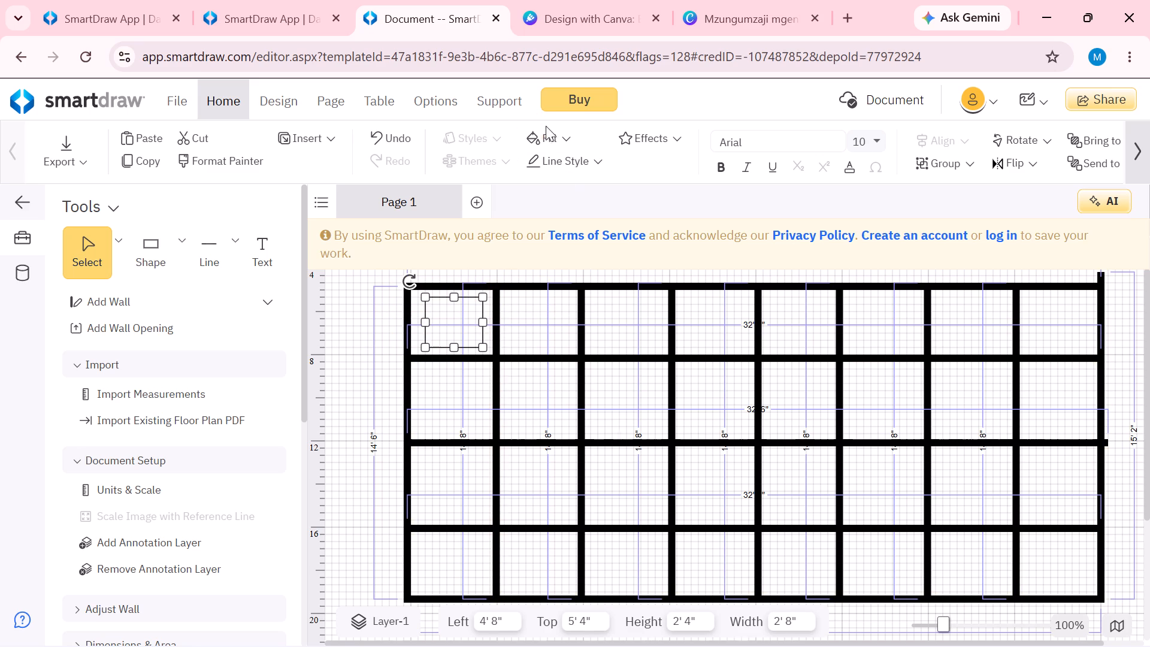
# Give the rectangle a yellow outline with a thicker line.
pyautogui.click(570, 155)
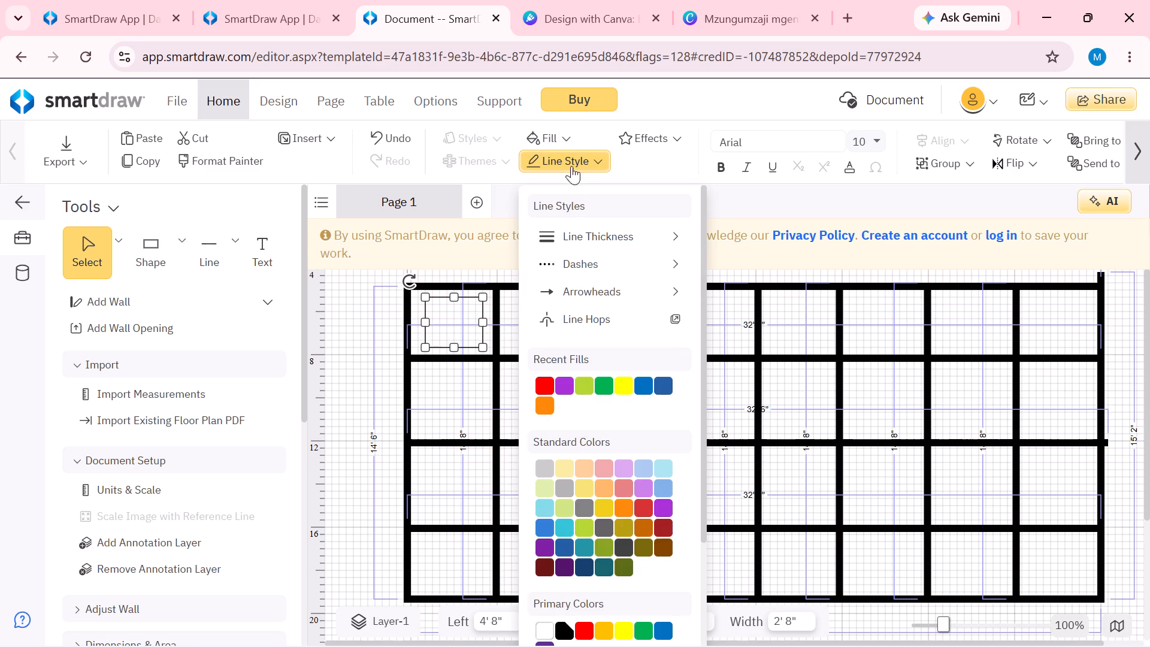
pyautogui.click(628, 389)
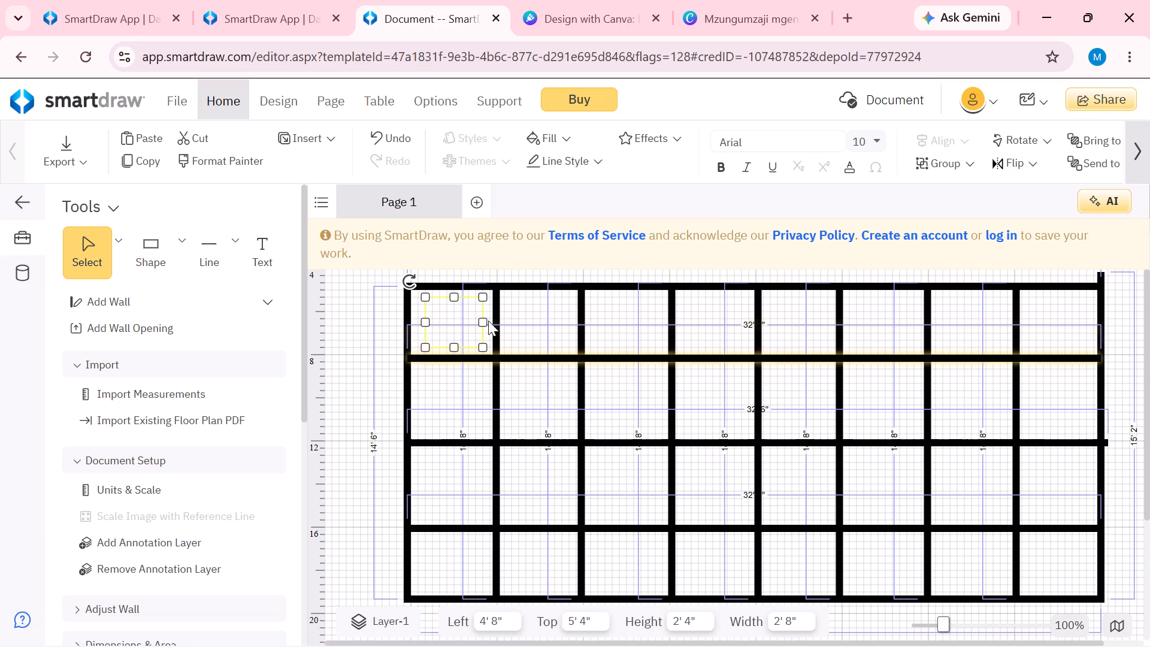
pyautogui.click(577, 164)
pyautogui.click(585, 235)
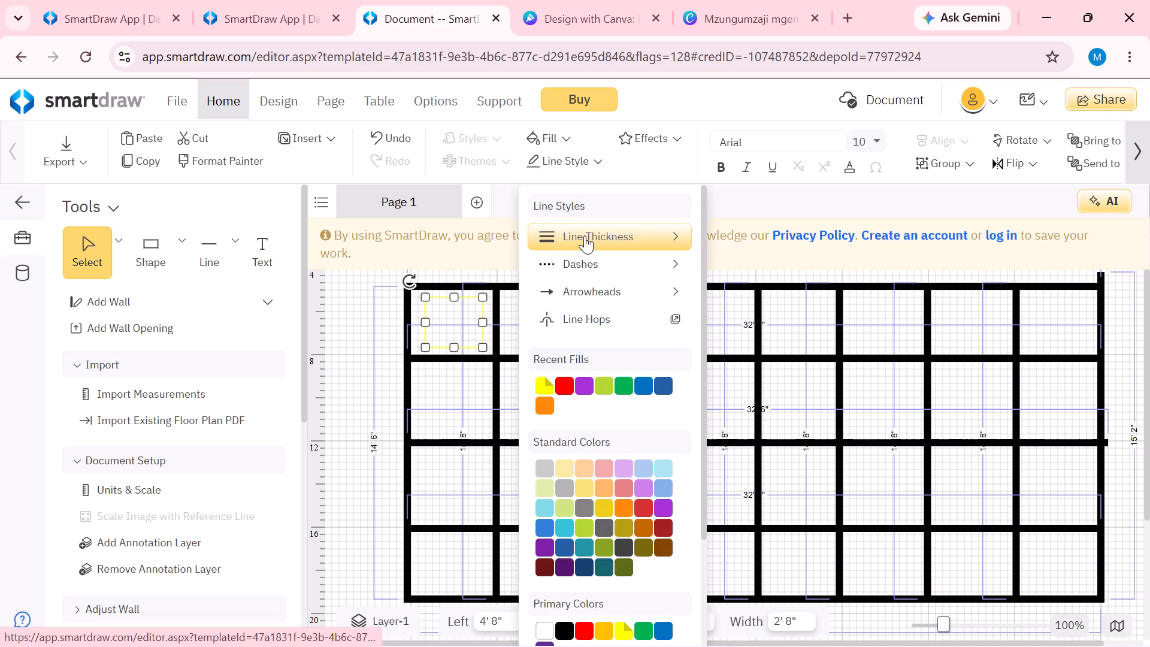
pyautogui.click(739, 314)
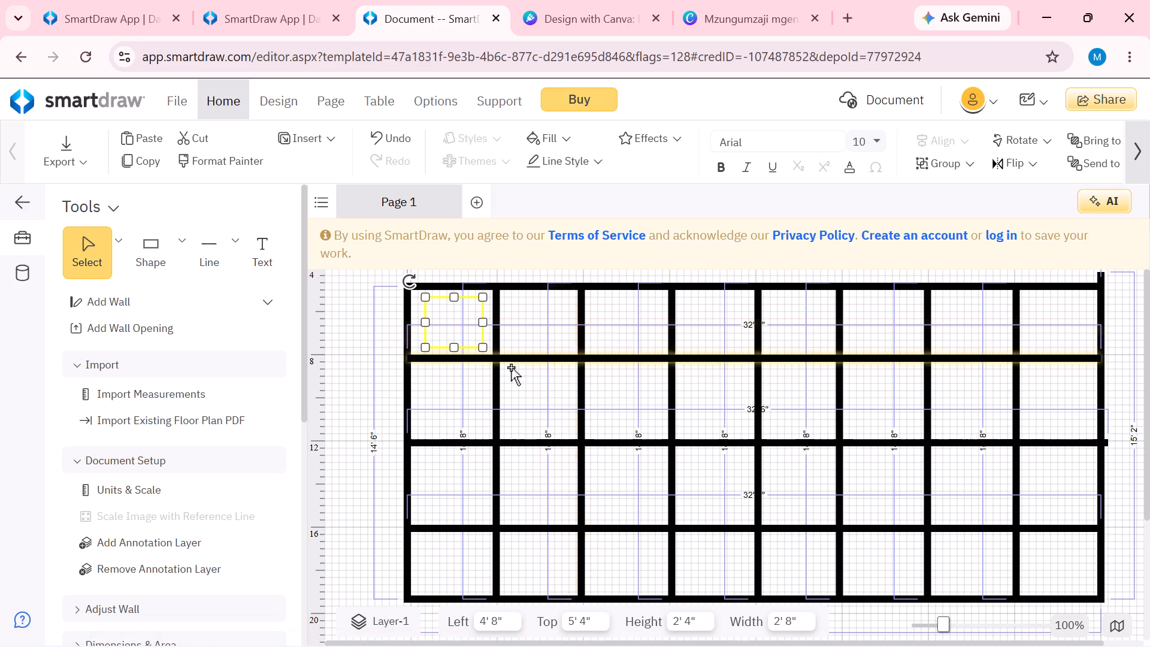
# Place a second yellow-outlined rectangle in the first column's second cell, resized to about 2' 8" wide by 2' 4" high.
pyautogui.click(182, 237)
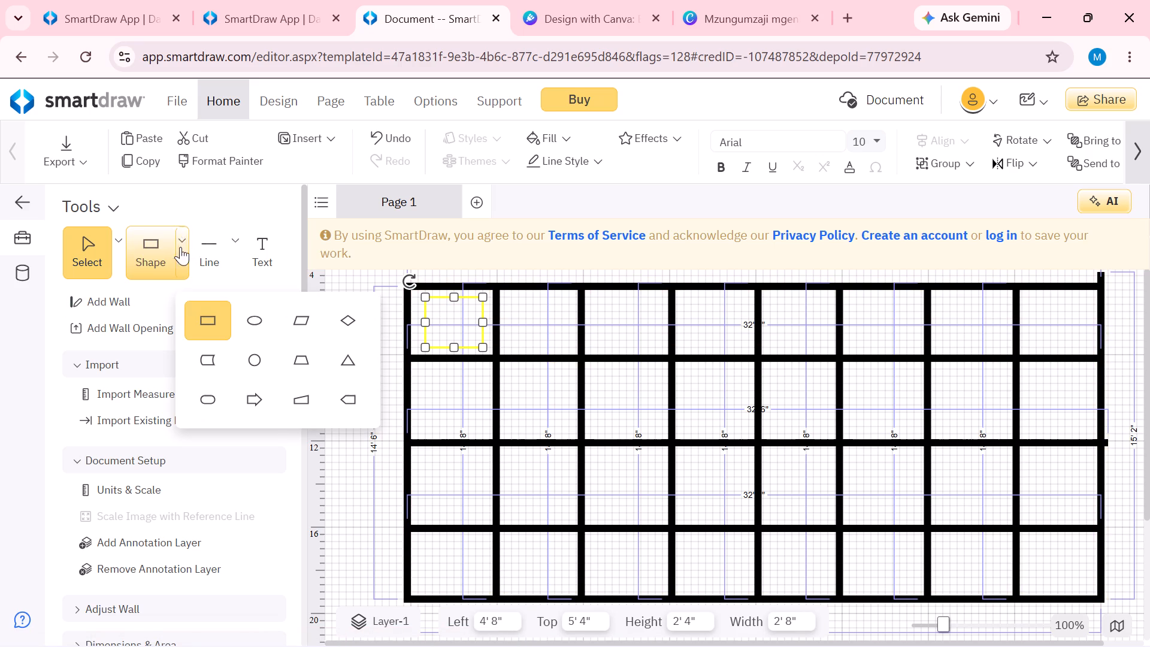
pyautogui.click(203, 323)
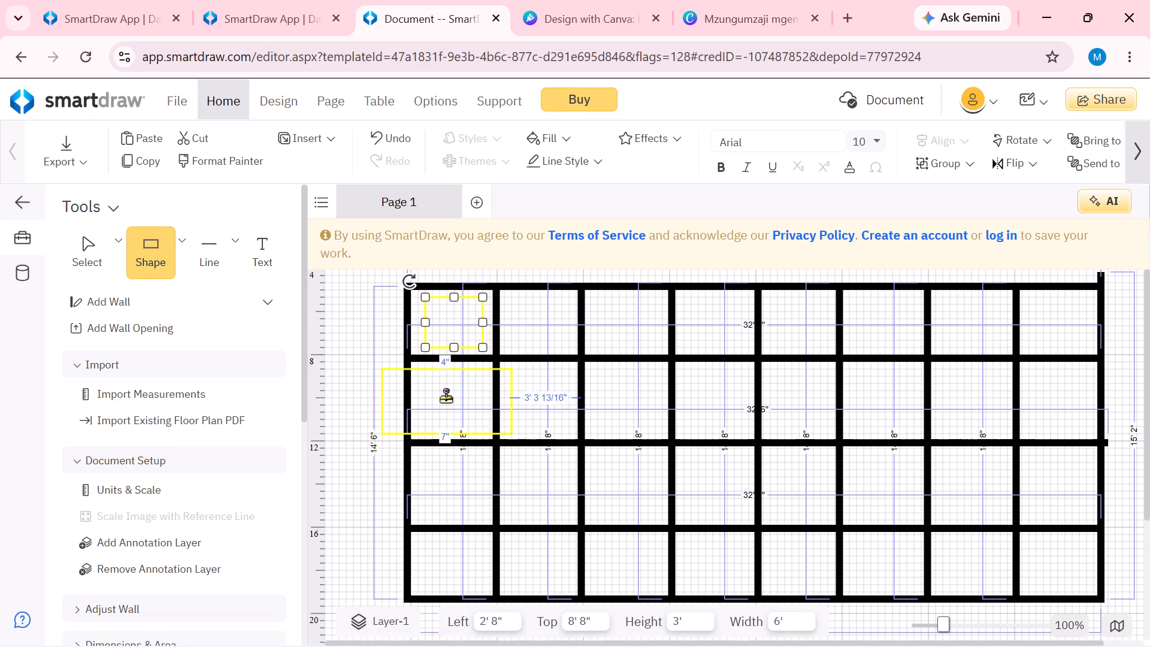
pyautogui.click(447, 396)
pyautogui.moveTo(382, 392); pyautogui.dragTo(422, 406)
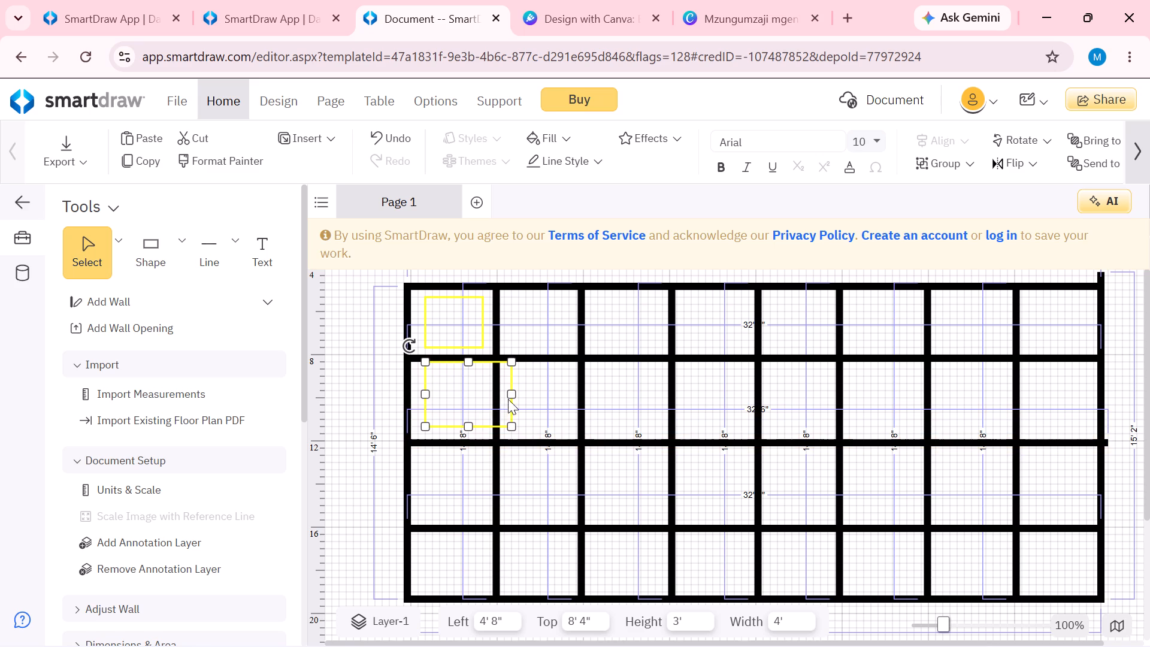
pyautogui.moveTo(510, 397); pyautogui.dragTo(481, 401)
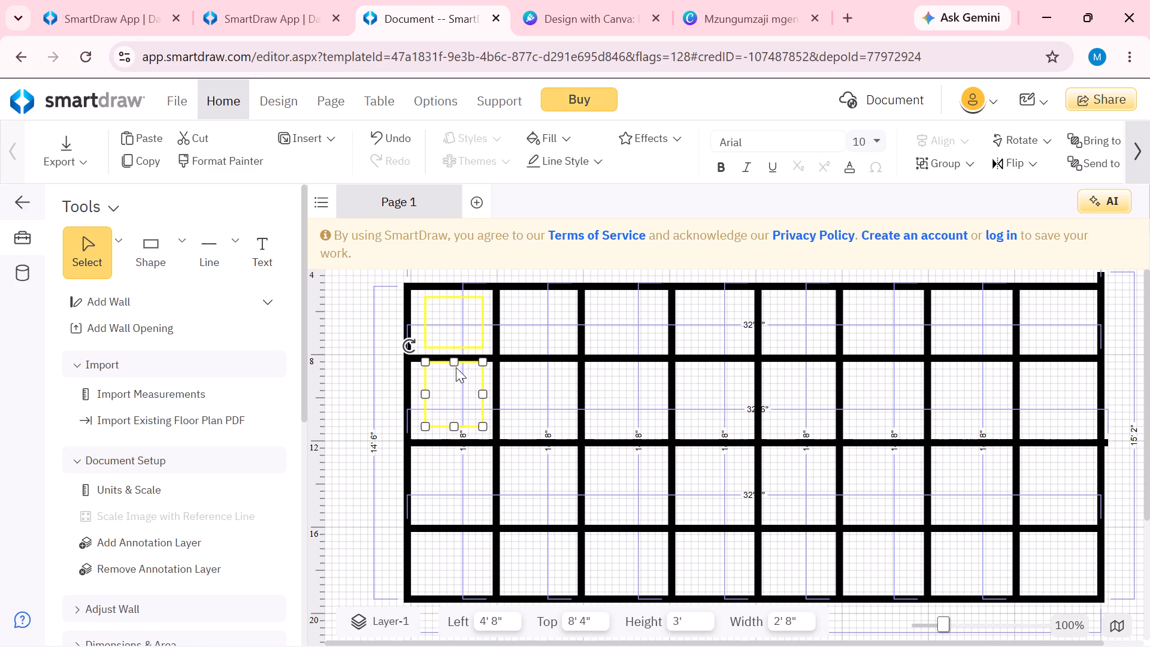
pyautogui.moveTo(455, 362); pyautogui.dragTo(454, 376)
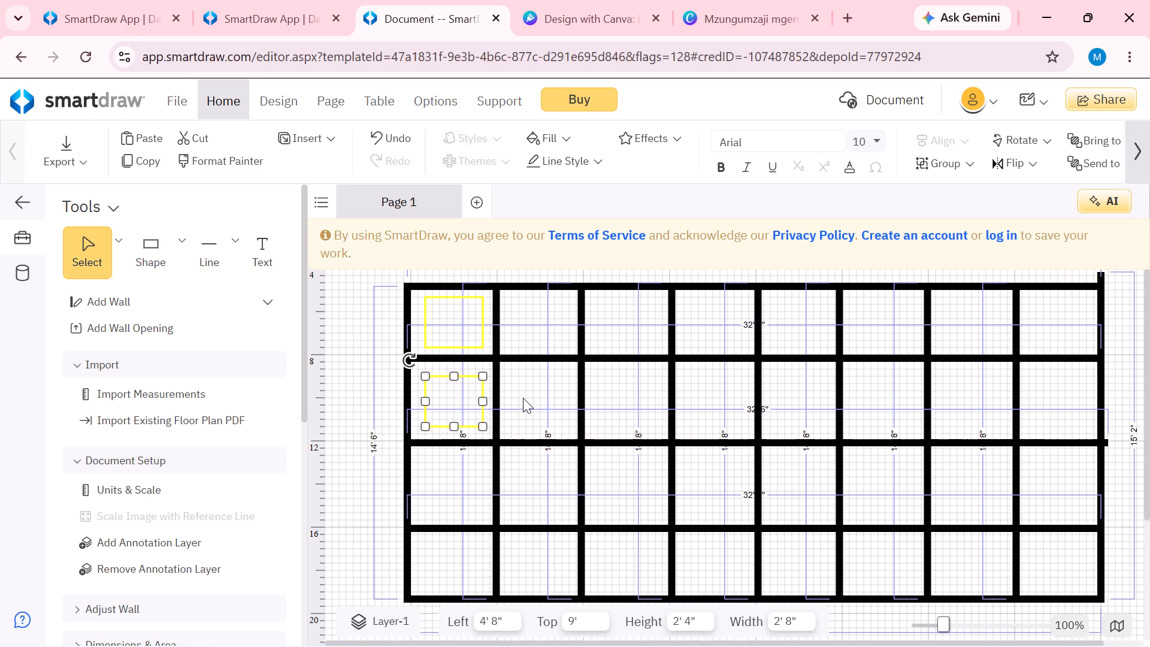
# Place a yellow-outlined rectangle in the first column's third cell, resized to about 3' wide by 2' 8" high.
pyautogui.click(179, 249)
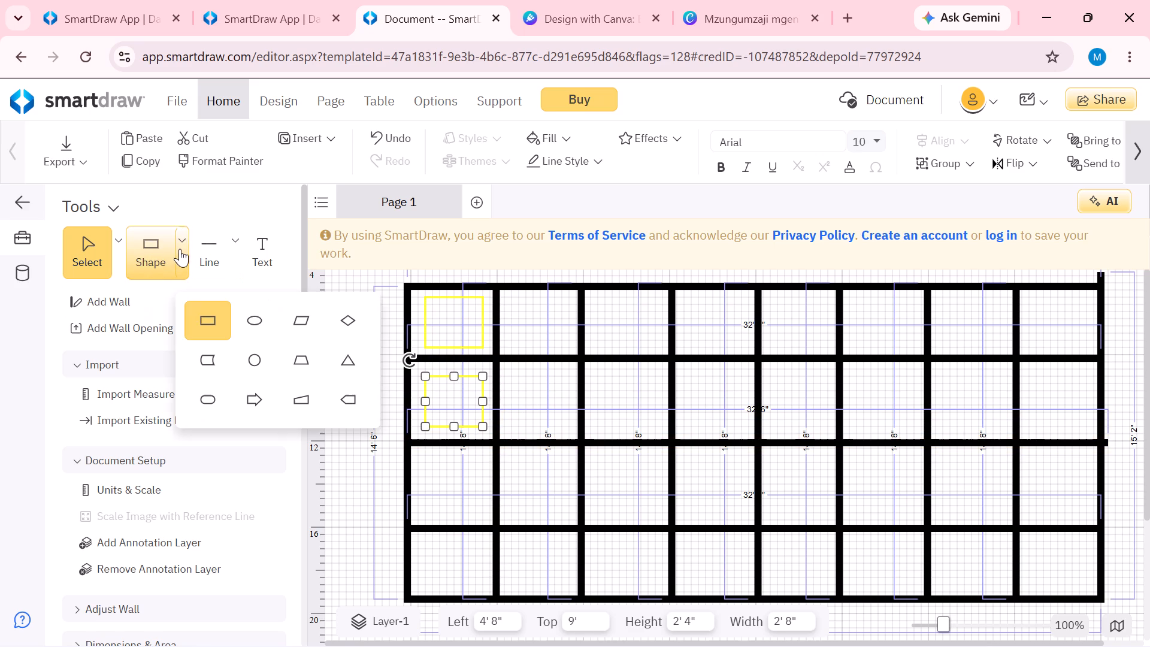
pyautogui.click(202, 327)
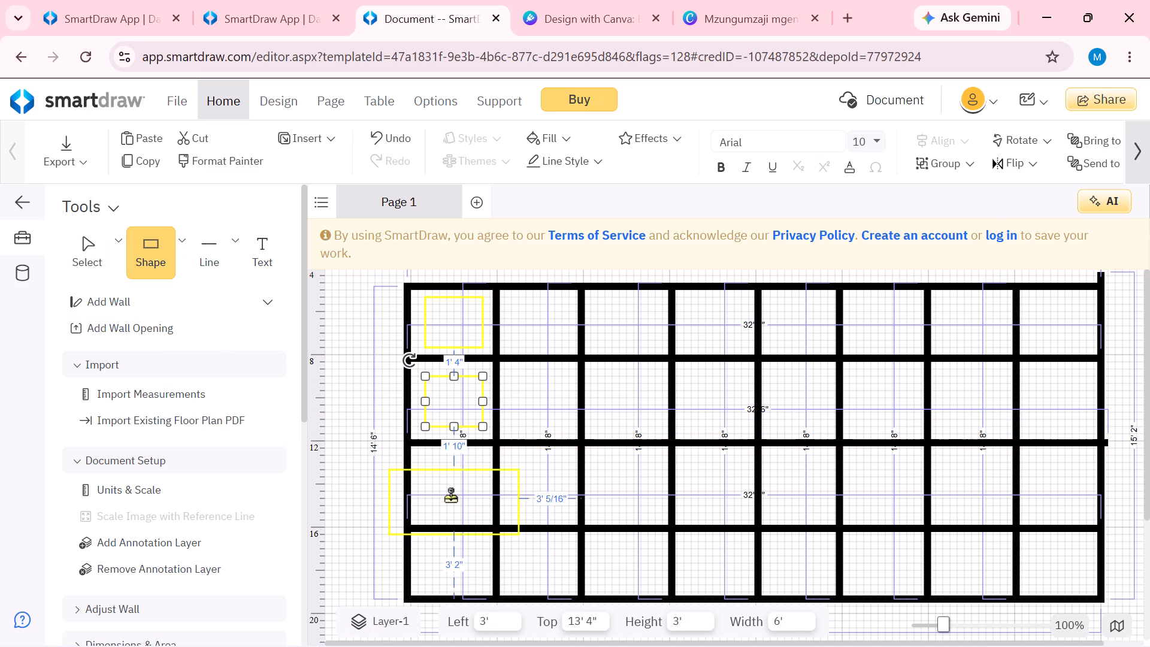
pyautogui.click(453, 489)
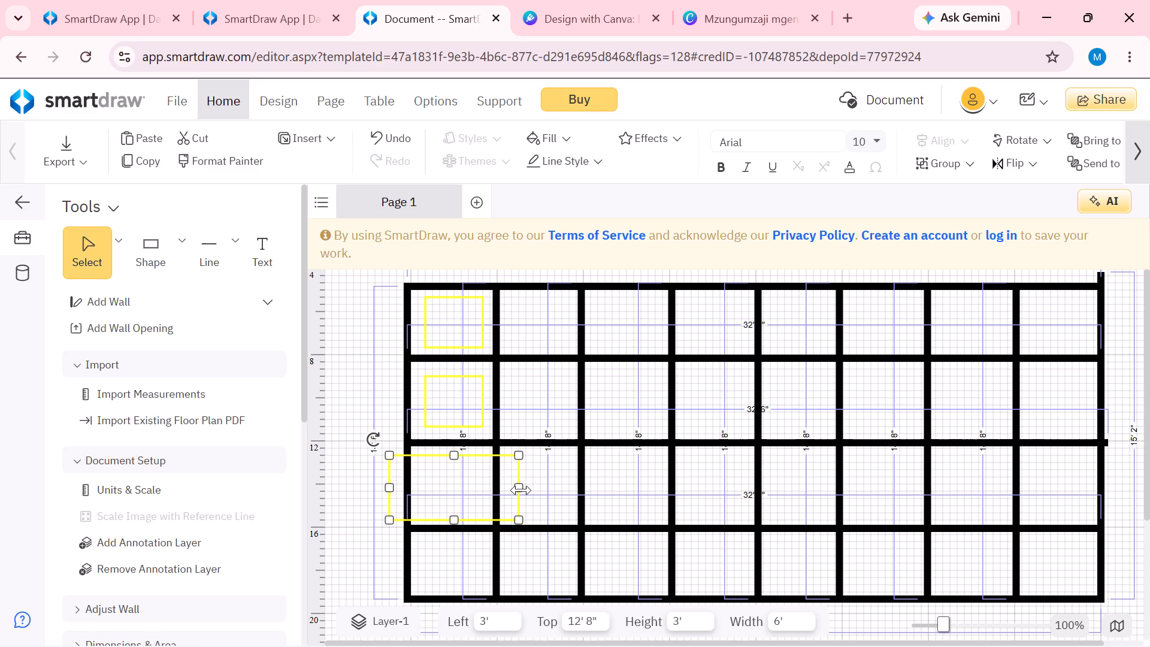
pyautogui.moveTo(521, 490); pyautogui.dragTo(483, 481)
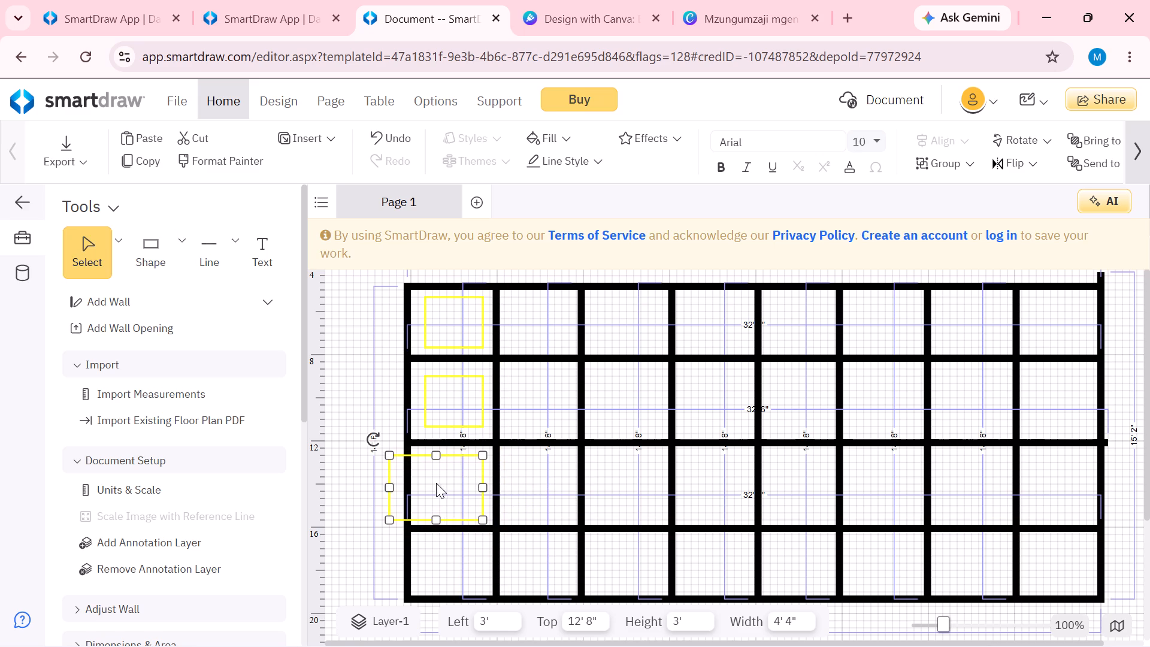
pyautogui.moveTo(390, 488); pyautogui.dragTo(419, 488)
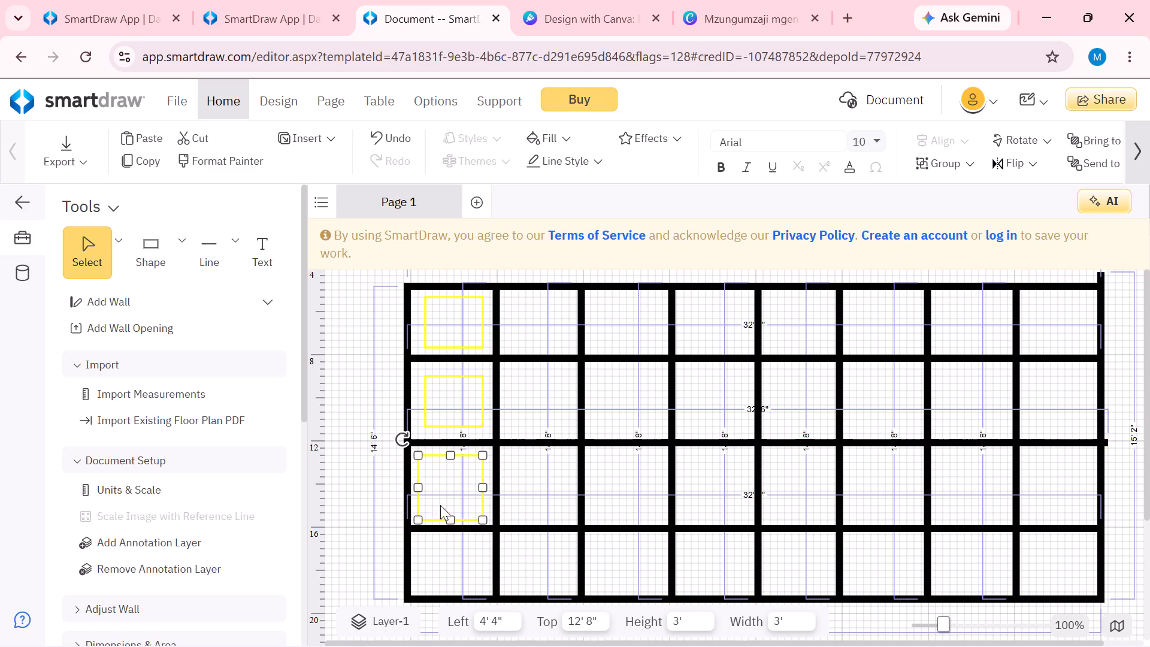
pyautogui.moveTo(452, 518); pyautogui.dragTo(451, 512)
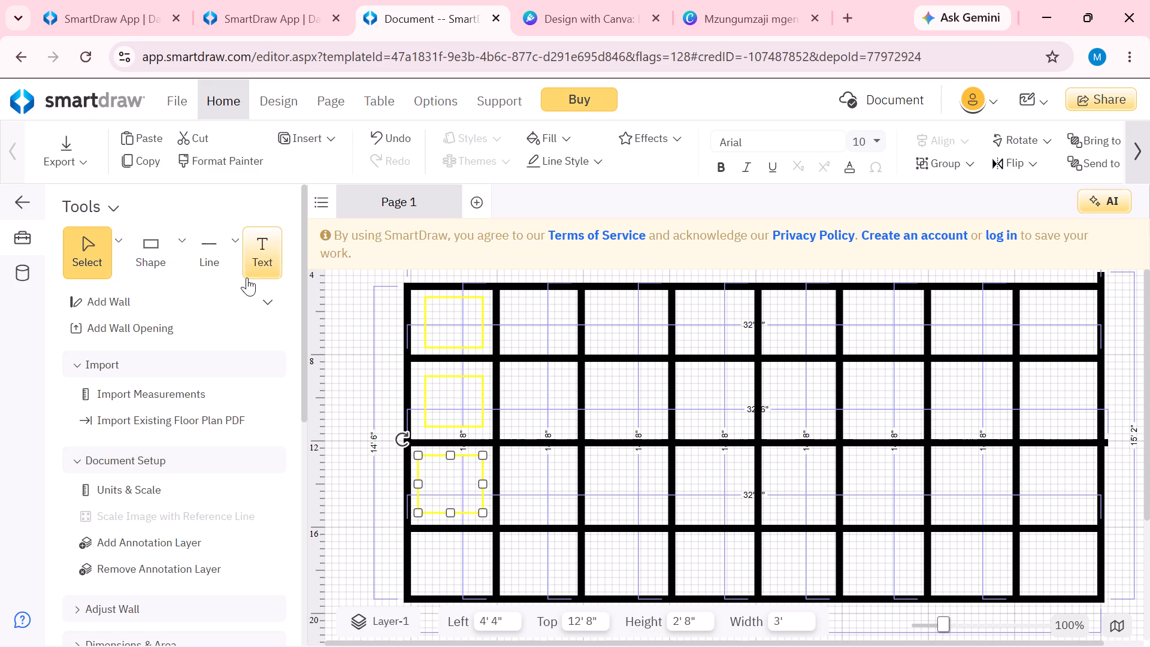
# Place a yellow-outlined rectangle in the second column's top cell, resized to about 2' 8" wide by 2' 4" high.
pyautogui.click(177, 239)
pyautogui.click(211, 321)
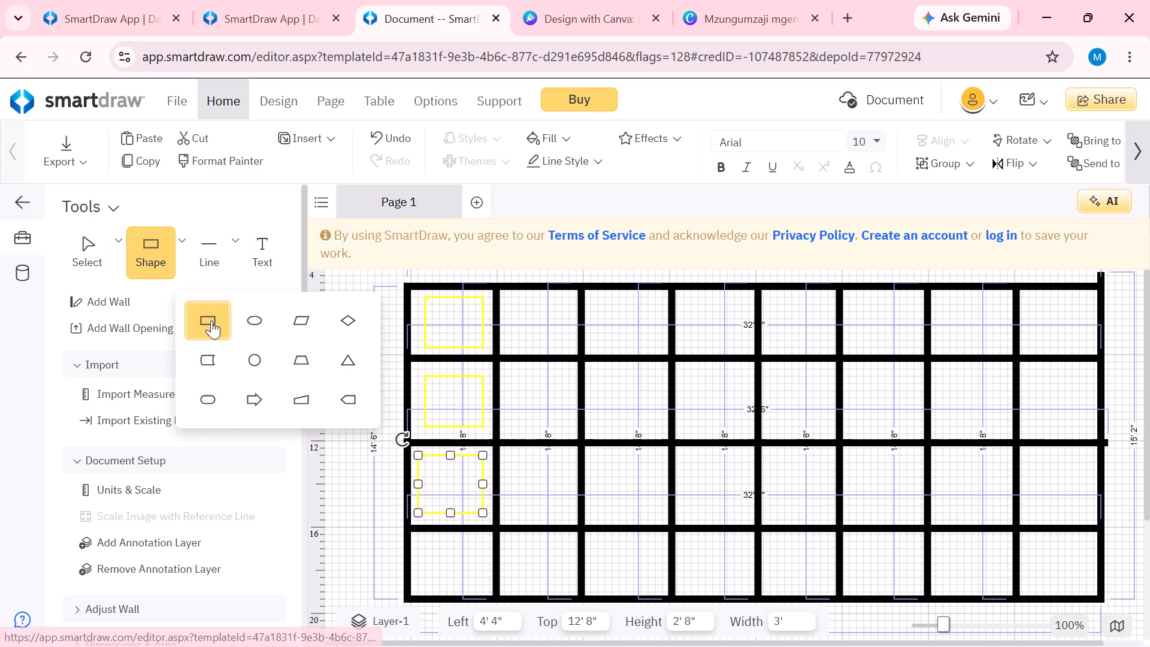
pyautogui.click(541, 322)
pyautogui.moveTo(606, 323); pyautogui.dragTo(590, 323)
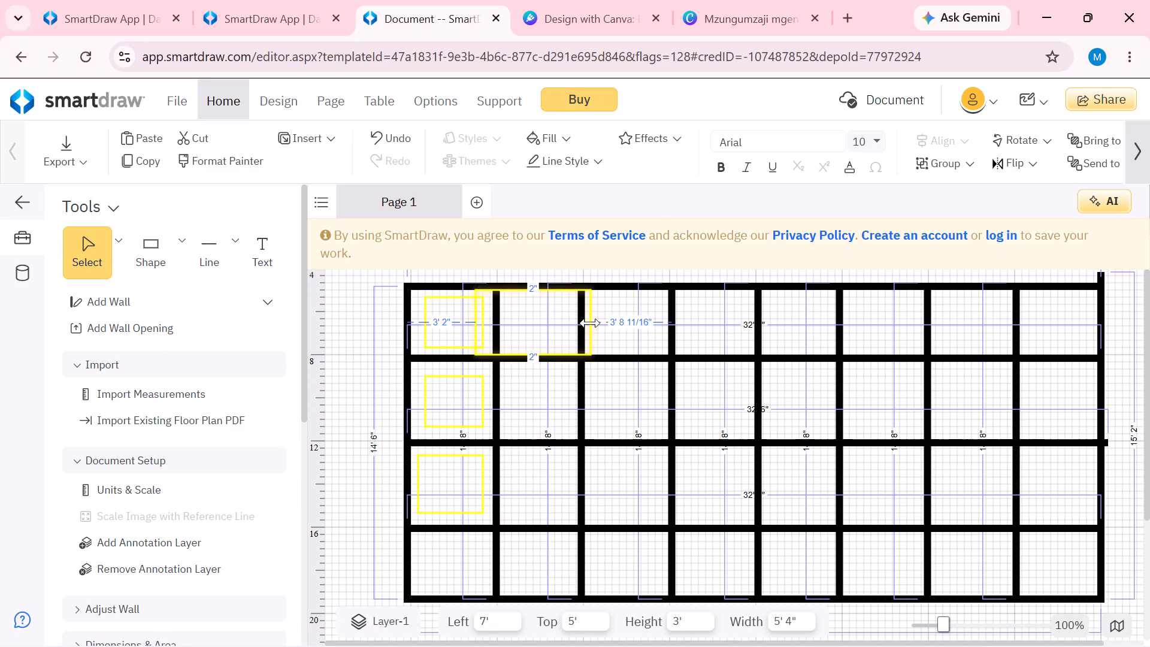
pyautogui.moveTo(590, 323); pyautogui.dragTo(570, 323)
pyautogui.moveTo(478, 323); pyautogui.dragTo(508, 326)
pyautogui.moveTo(541, 358); pyautogui.dragTo(541, 352)
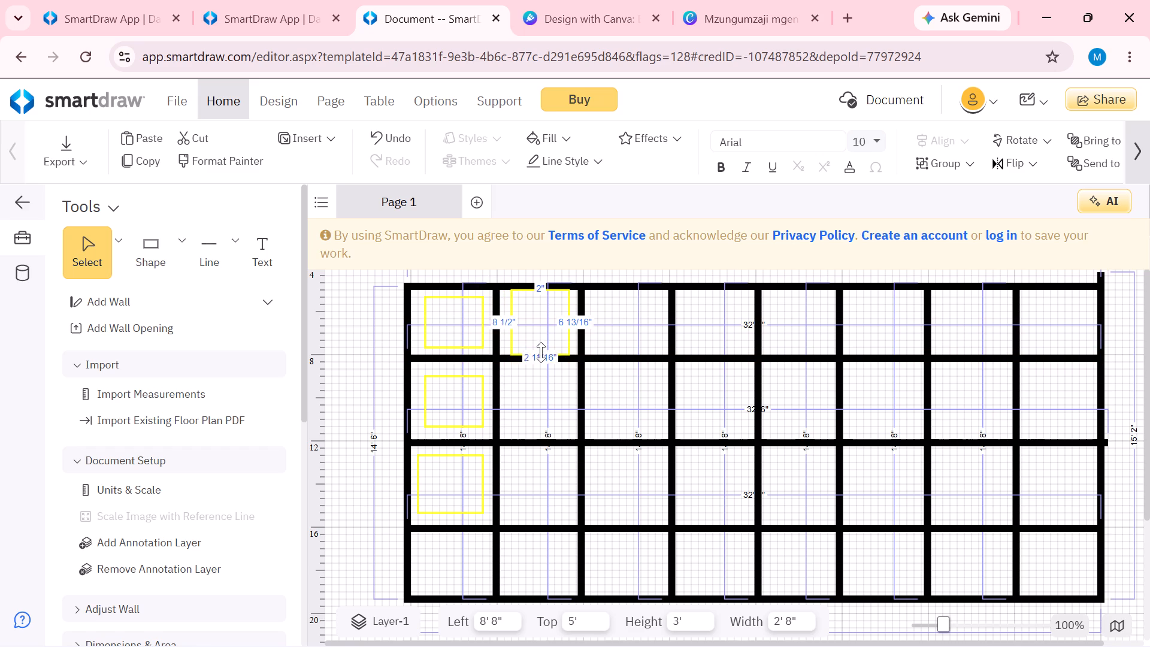
pyautogui.moveTo(541, 352); pyautogui.dragTo(539, 346)
pyautogui.moveTo(541, 288); pyautogui.dragTo(540, 292)
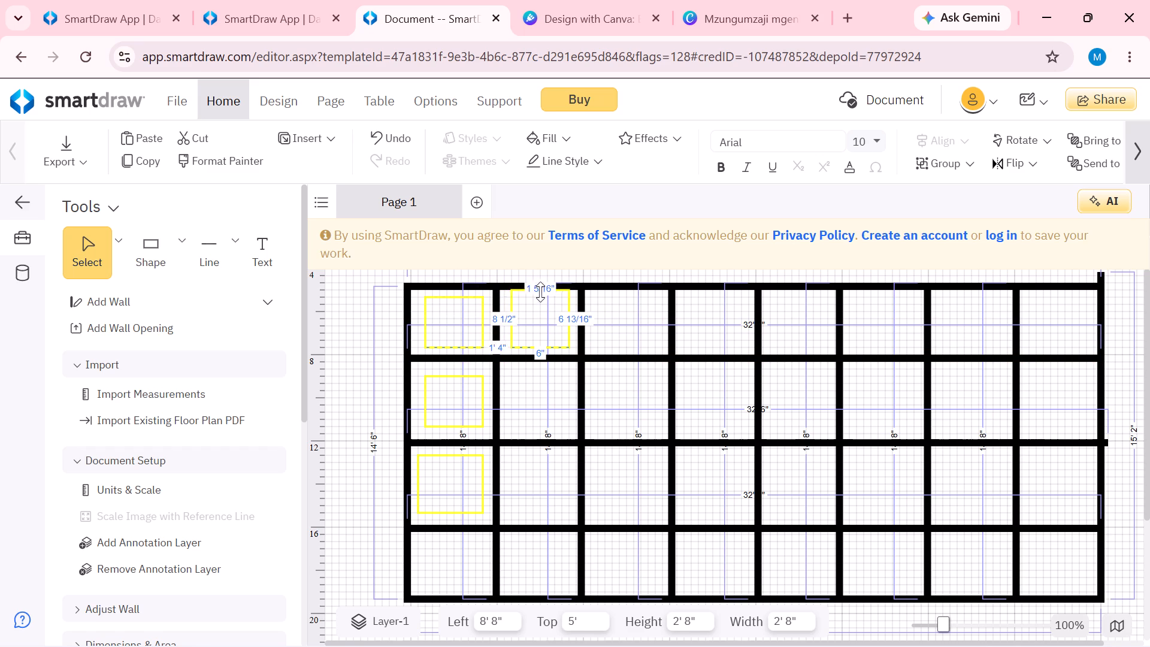
pyautogui.moveTo(540, 292); pyautogui.dragTo(540, 295)
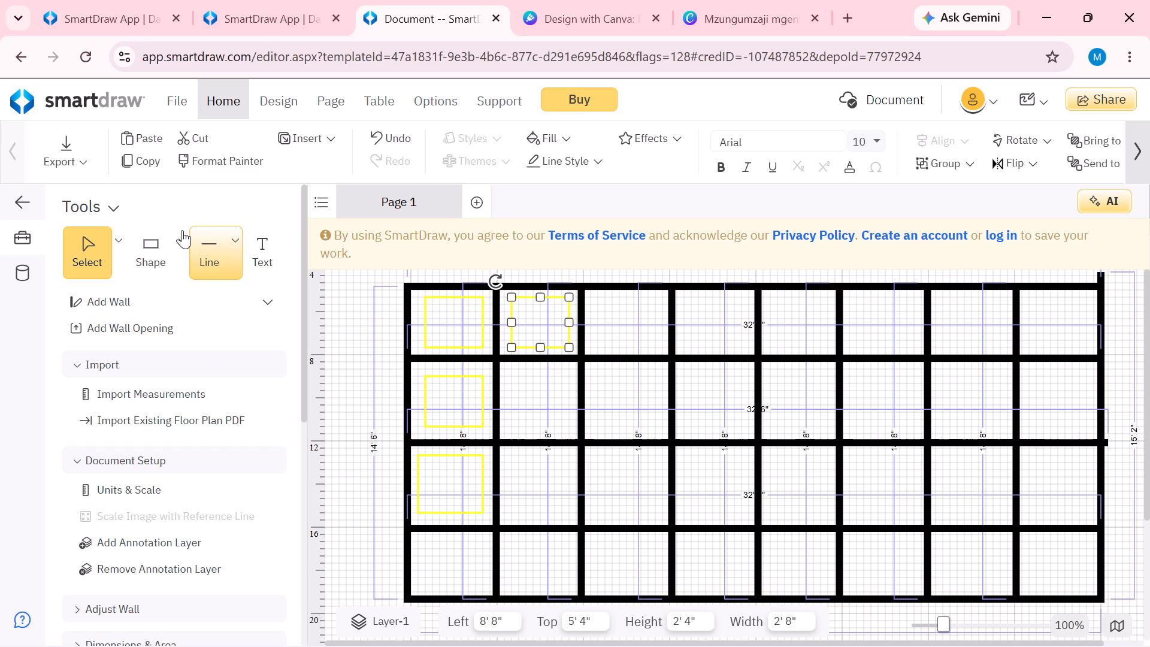
# Place a yellow-outlined rectangle in the second column's second cell, resized to about 2' 8" wide by 2' 4" high.
pyautogui.click(182, 230)
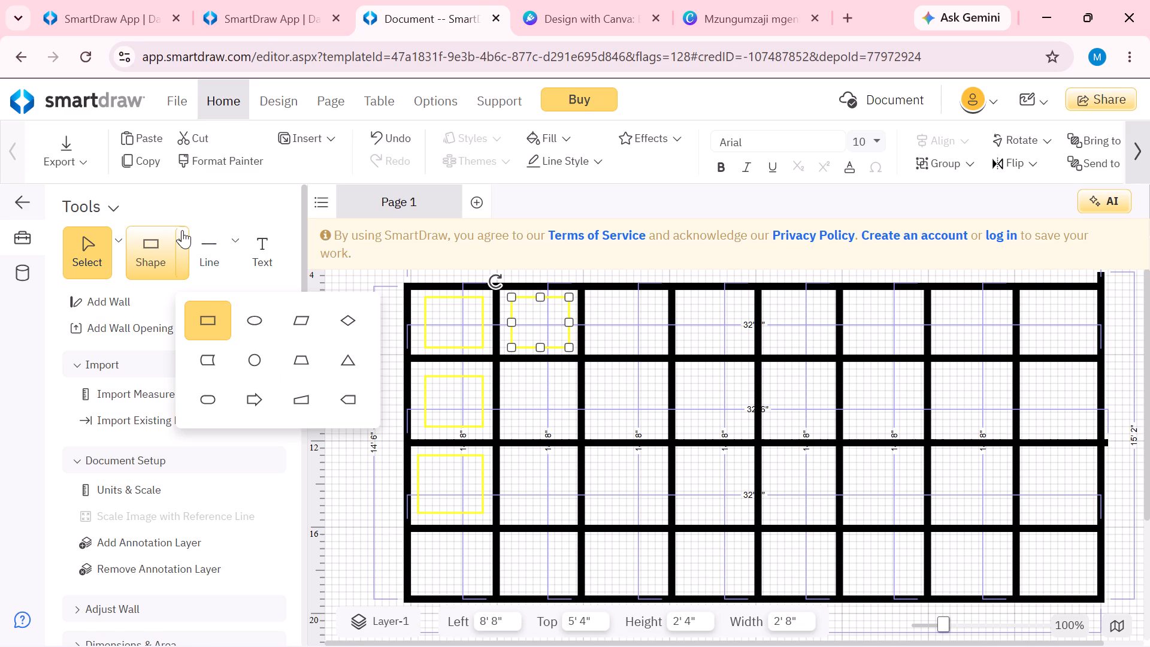
pyautogui.click(213, 321)
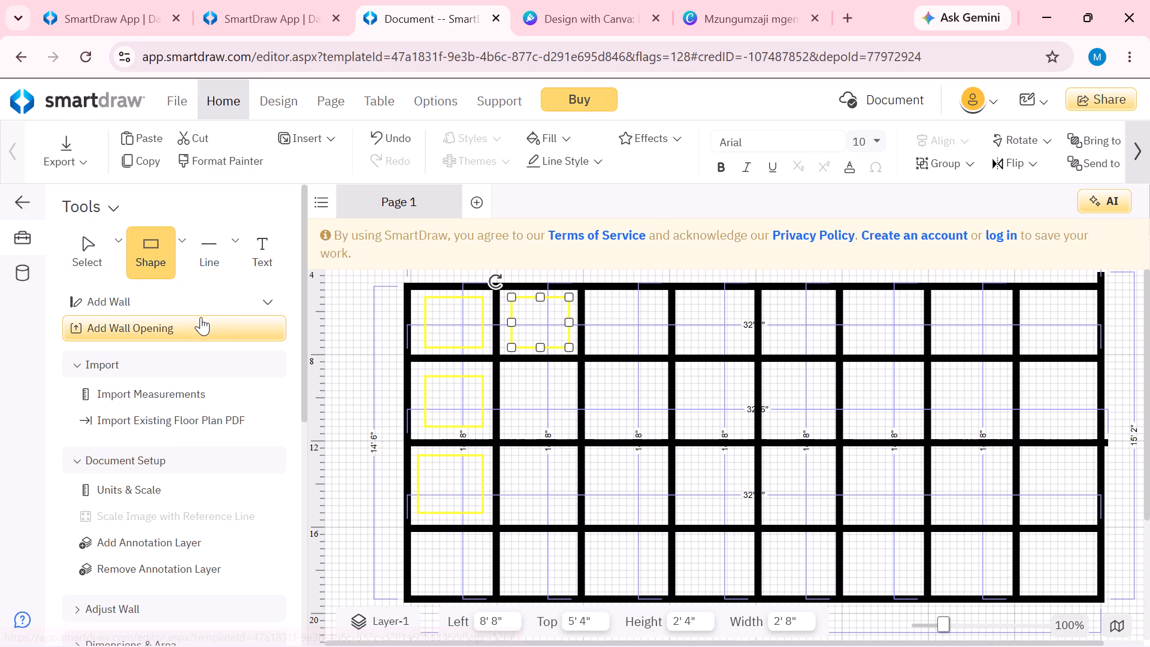
pyautogui.click(537, 398)
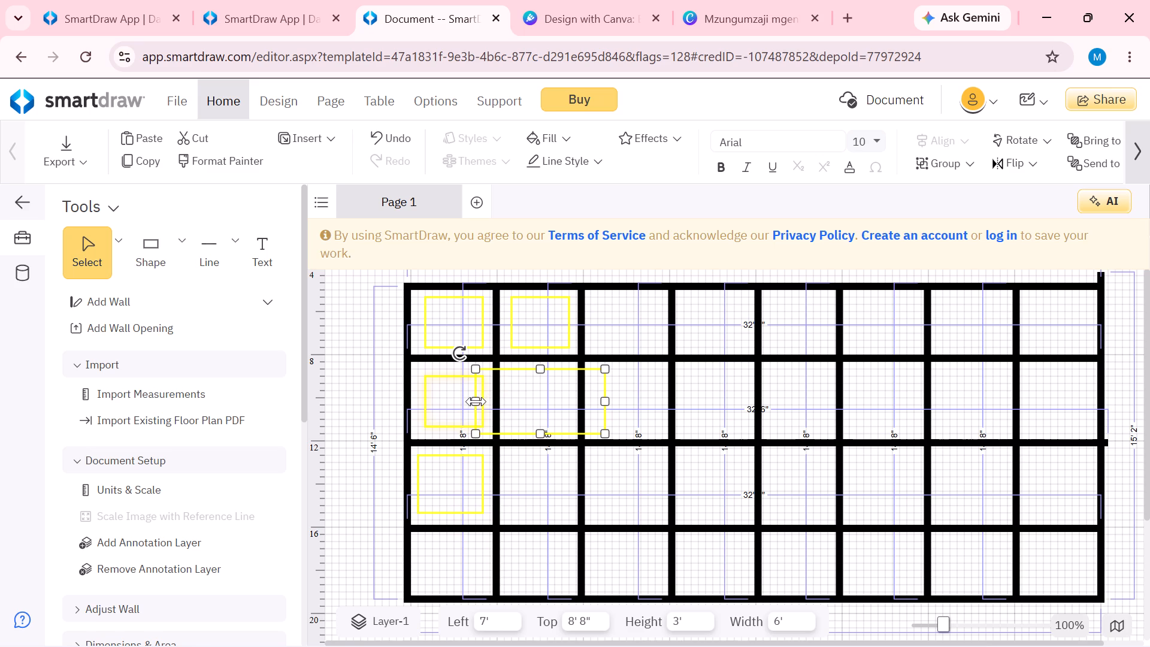
pyautogui.moveTo(476, 401); pyautogui.dragTo(508, 401)
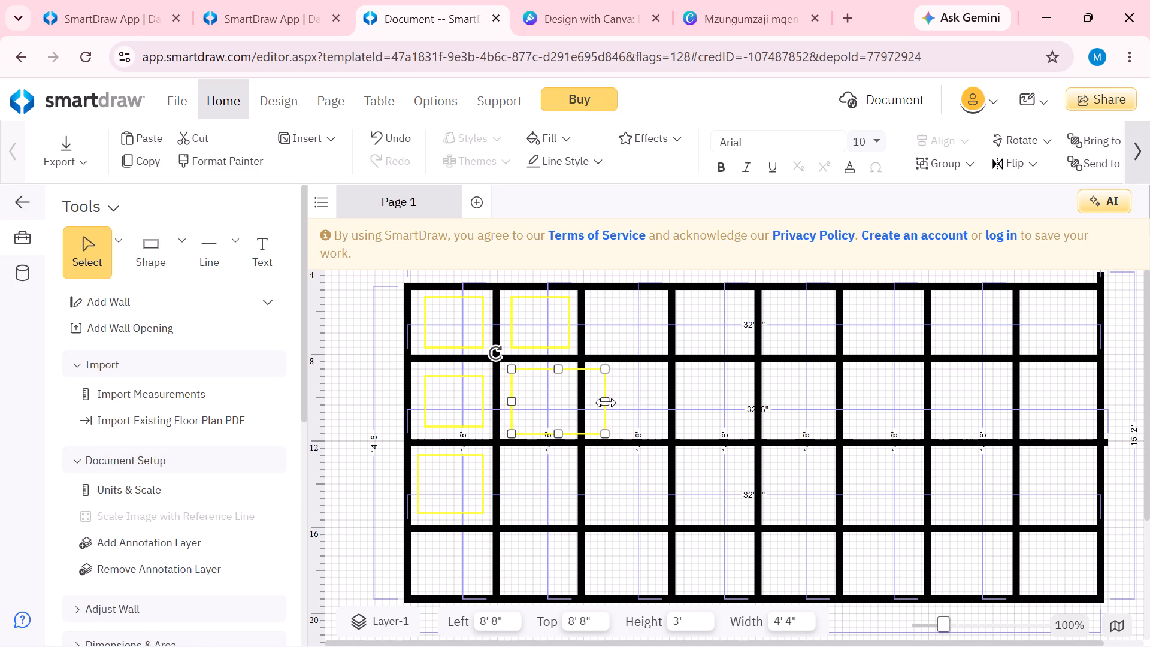
pyautogui.moveTo(606, 402); pyautogui.dragTo(573, 397)
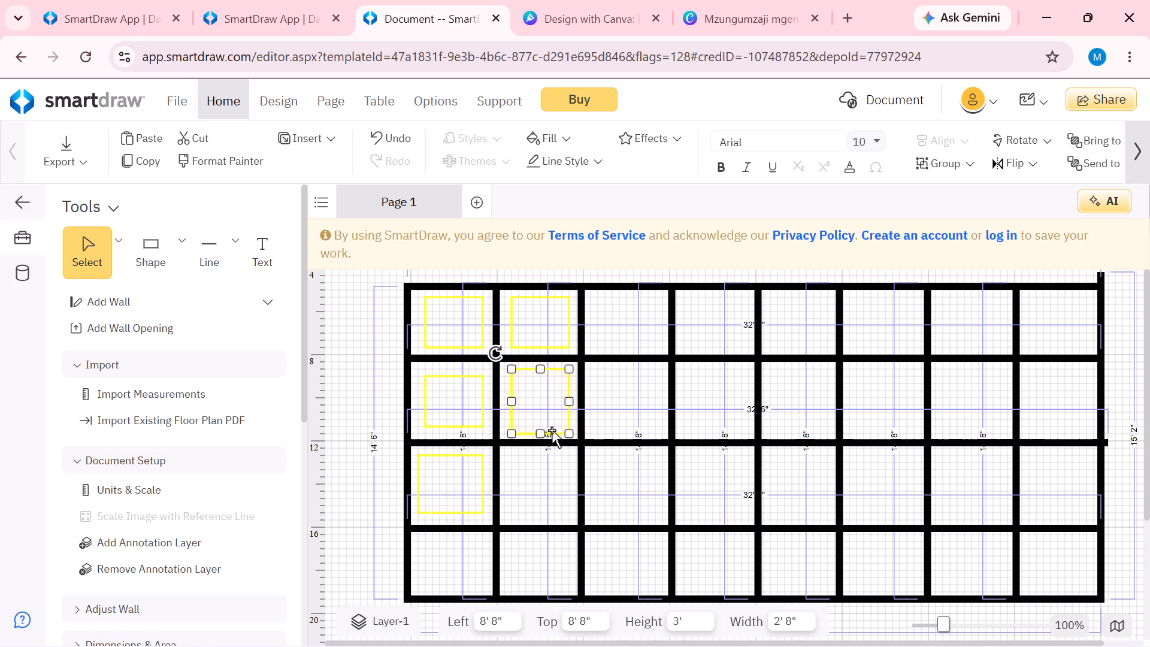
pyautogui.click(537, 433)
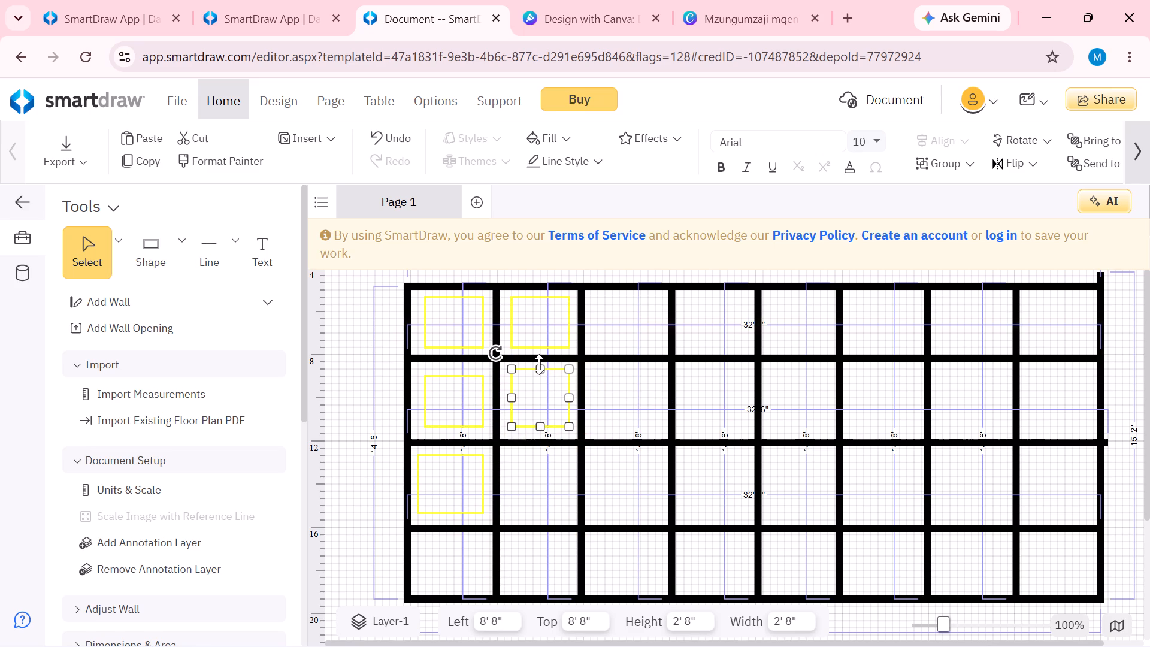
pyautogui.click(539, 363)
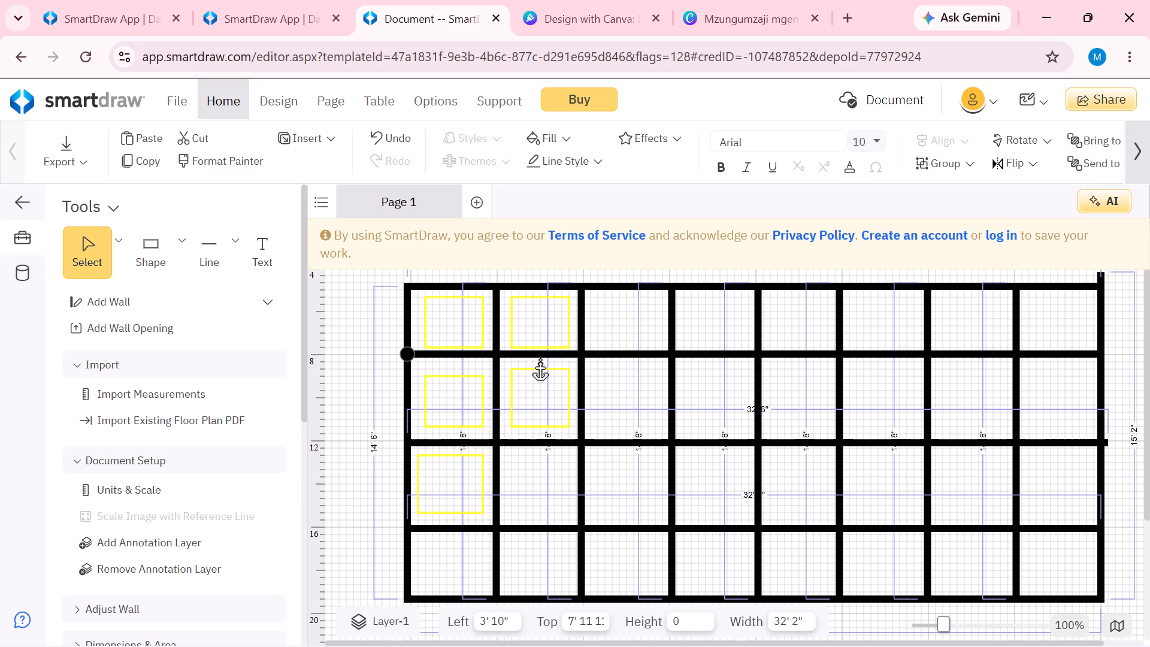
pyautogui.click(566, 368)
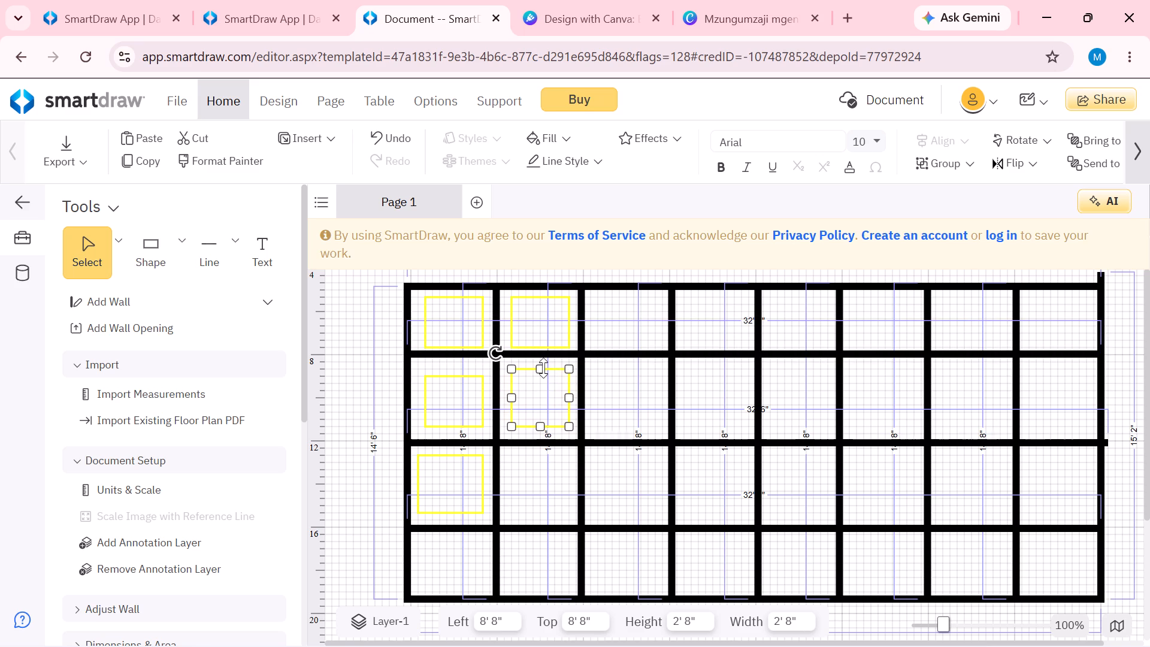
pyautogui.moveTo(542, 368); pyautogui.dragTo(541, 374)
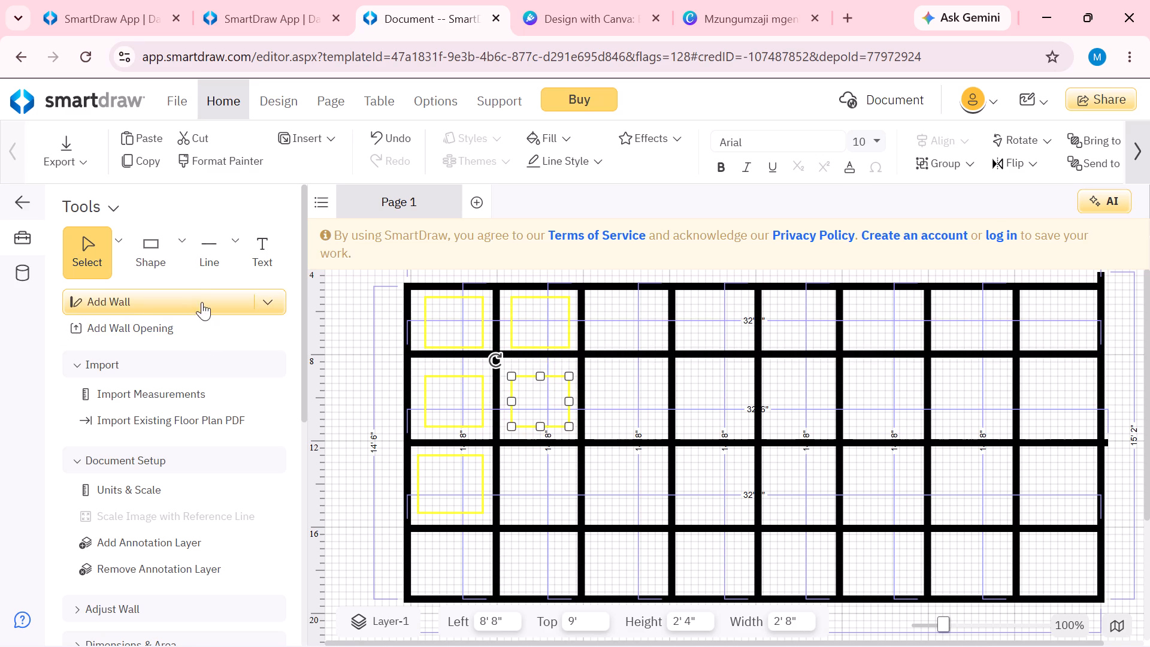
# Place a yellow-outlined rectangle in the second column's third cell, resized to about 3' wide by 2' 8" high.
pyautogui.click(183, 244)
pyautogui.click(216, 325)
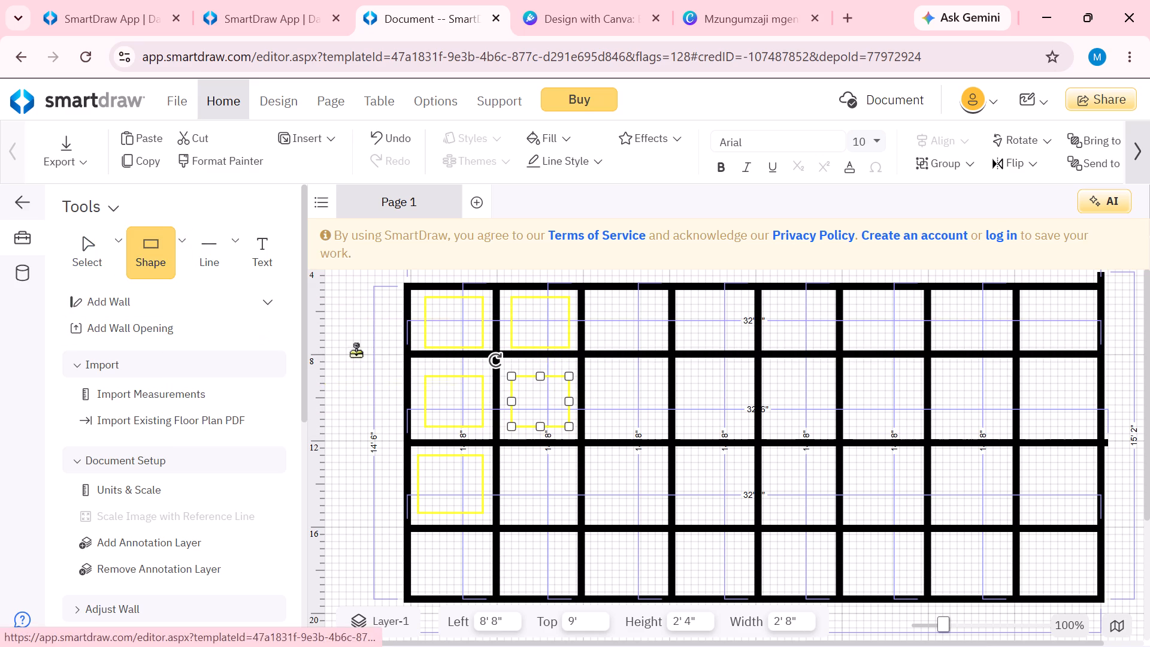
pyautogui.click(529, 484)
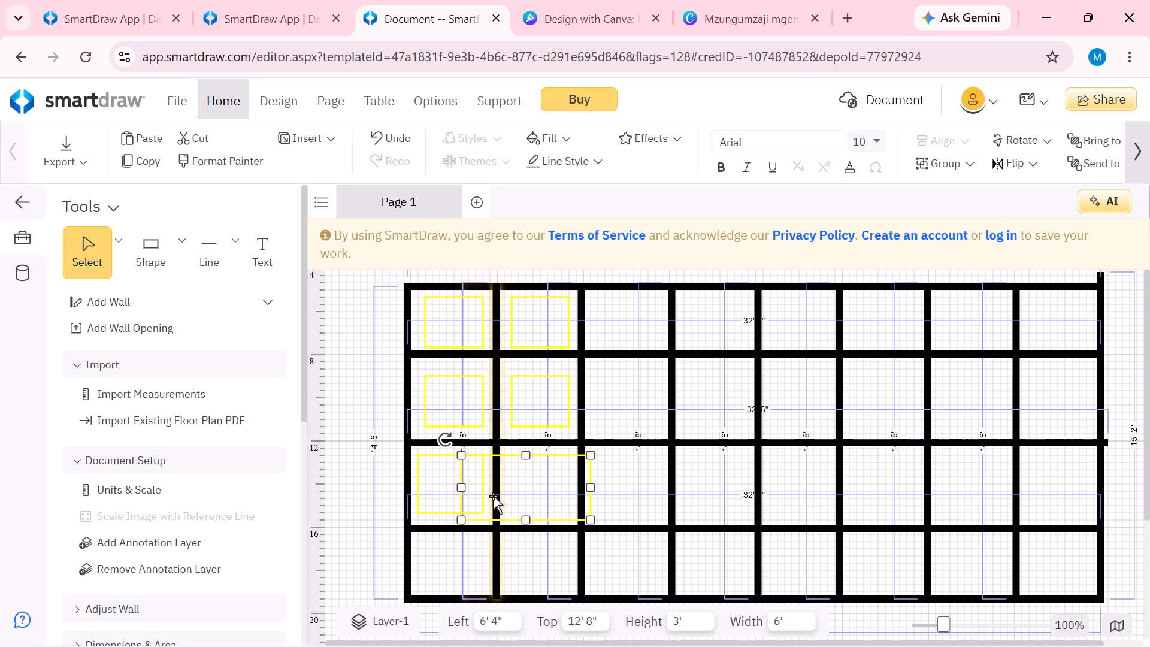
pyautogui.moveTo(462, 489); pyautogui.dragTo(500, 483)
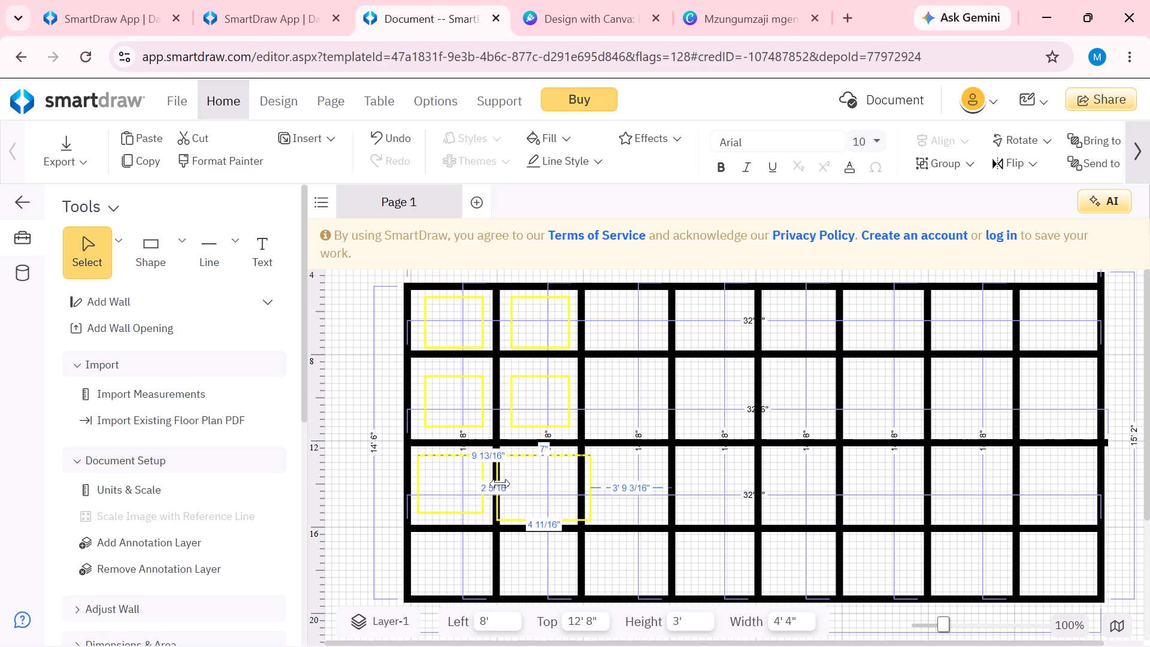
pyautogui.moveTo(500, 483); pyautogui.dragTo(503, 483)
pyautogui.moveTo(592, 487); pyautogui.dragTo(585, 487)
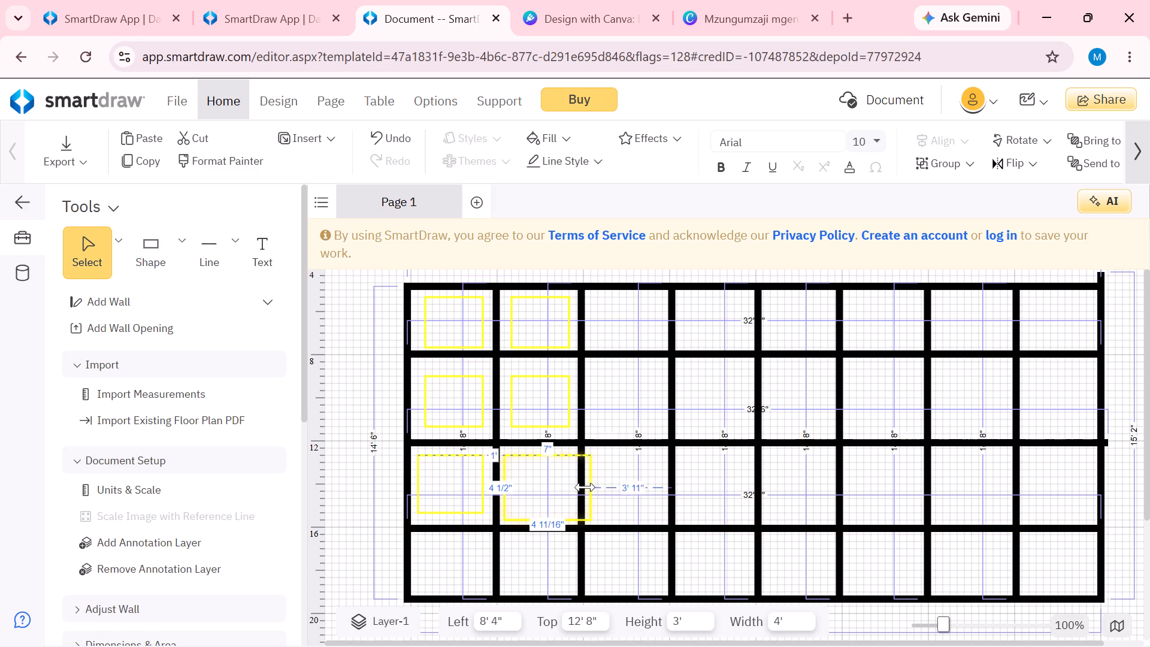
pyautogui.moveTo(585, 487); pyautogui.dragTo(568, 489)
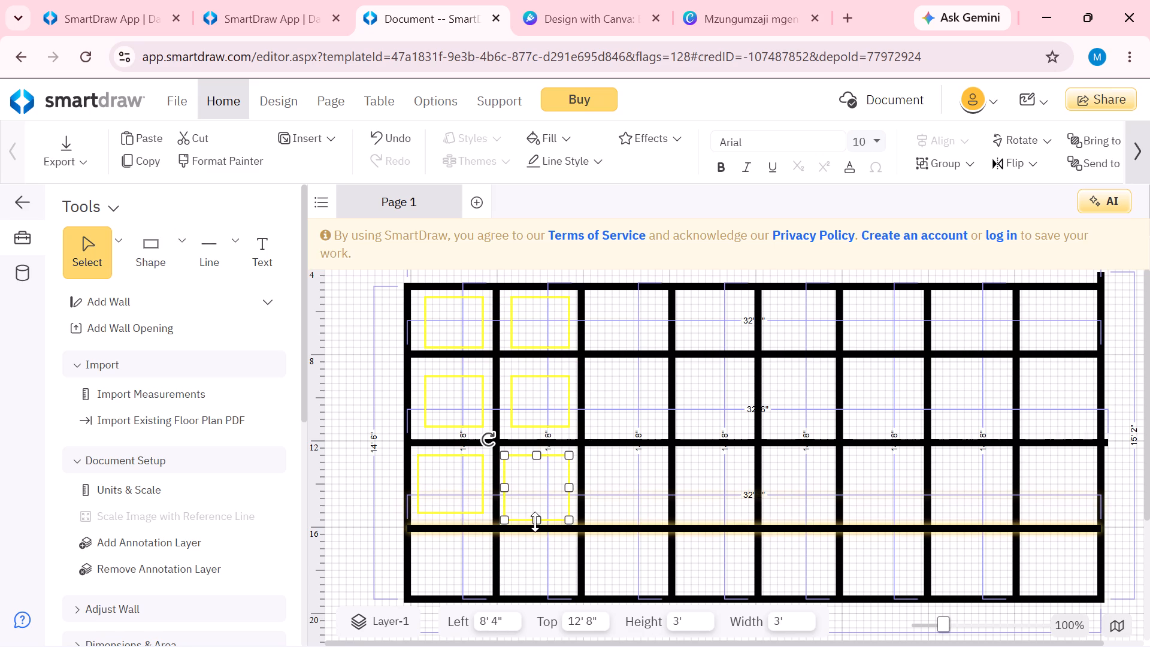
pyautogui.moveTo(535, 522); pyautogui.dragTo(535, 515)
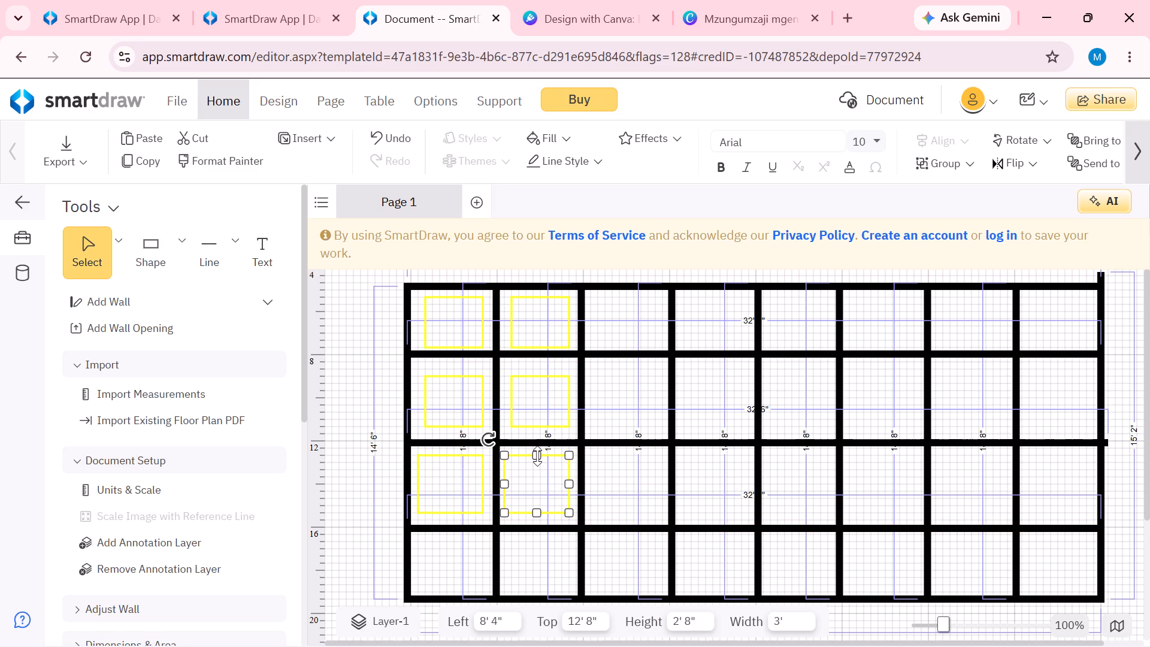
# Place a yellow-outlined rectangle in the first column's bottom cell, resized to about 3' wide by 2' high.
pyautogui.click(181, 246)
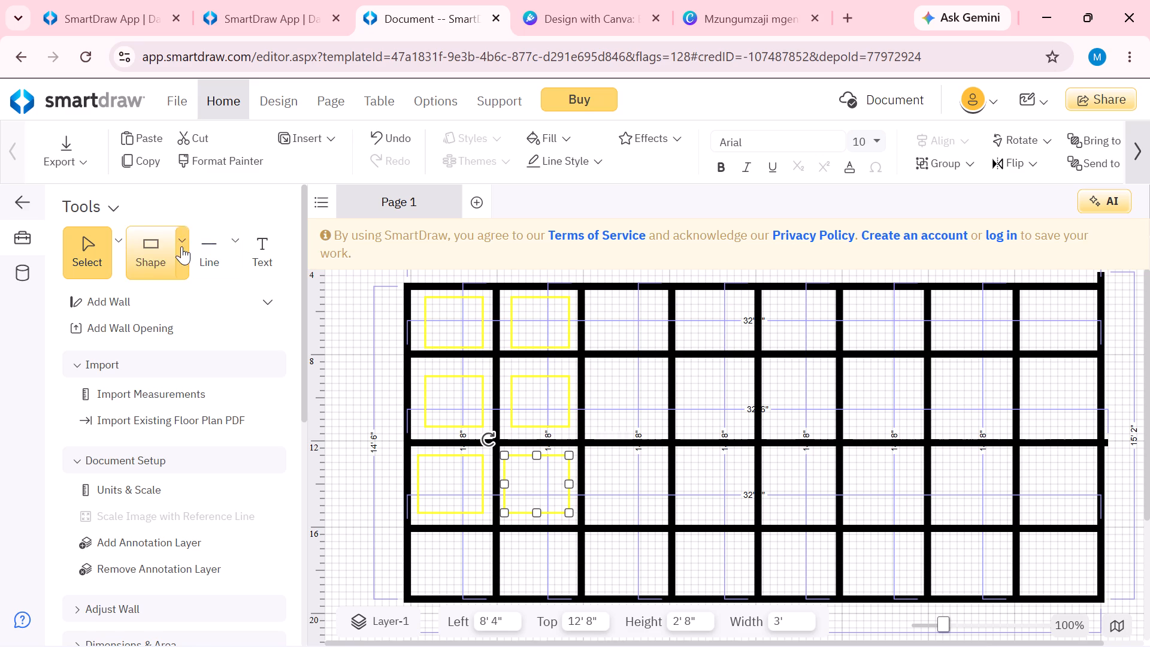
pyautogui.click(201, 318)
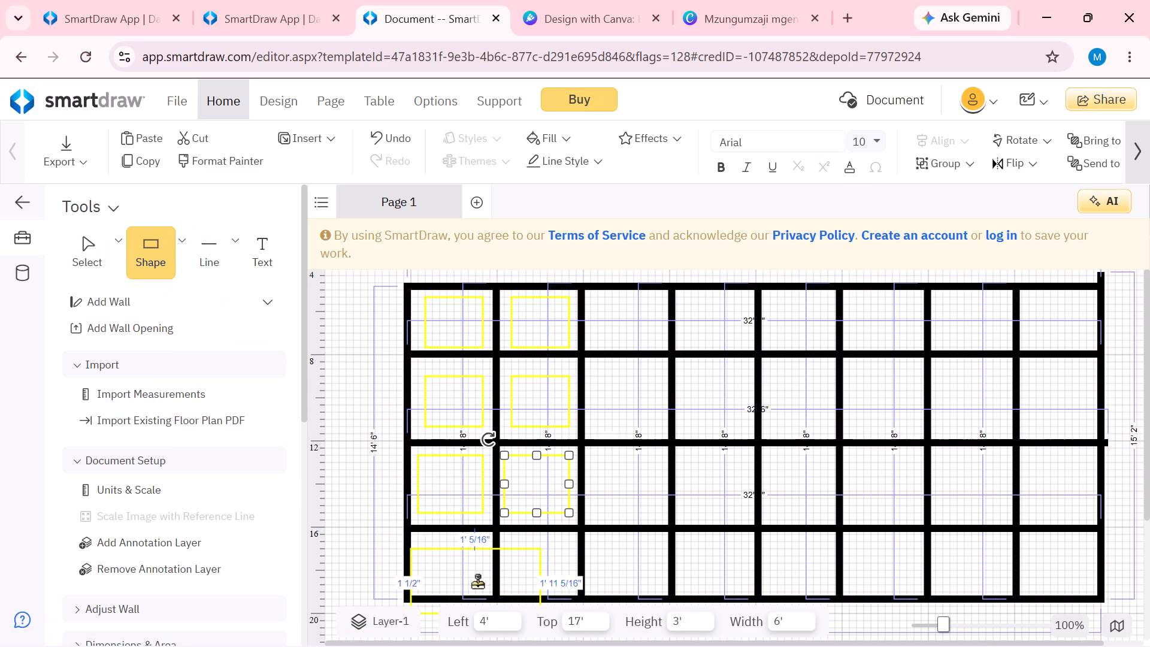
pyautogui.click(458, 564)
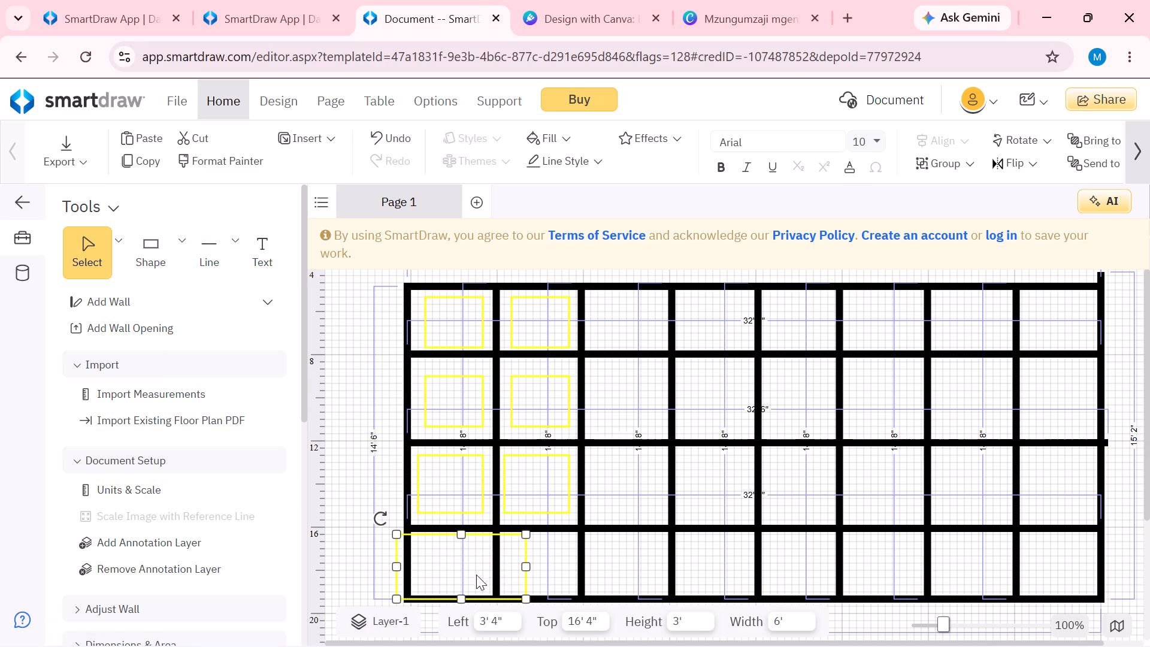
pyautogui.moveTo(525, 567); pyautogui.dragTo(491, 558)
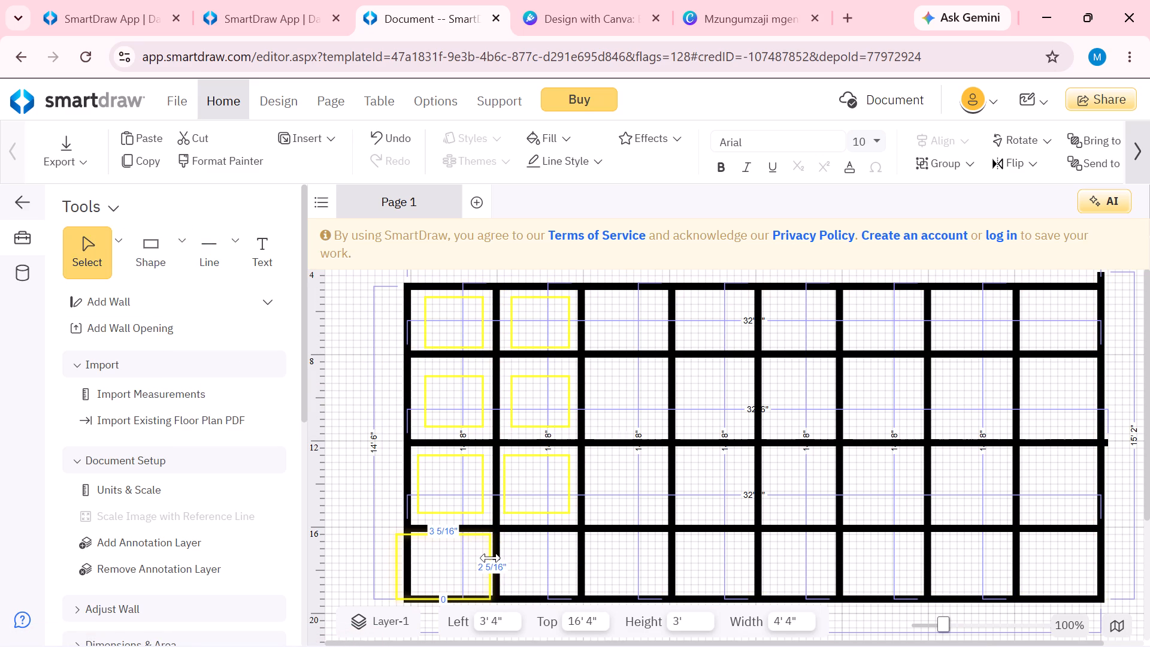
pyautogui.moveTo(491, 558); pyautogui.dragTo(488, 558)
pyautogui.moveTo(488, 558); pyautogui.dragTo(486, 557)
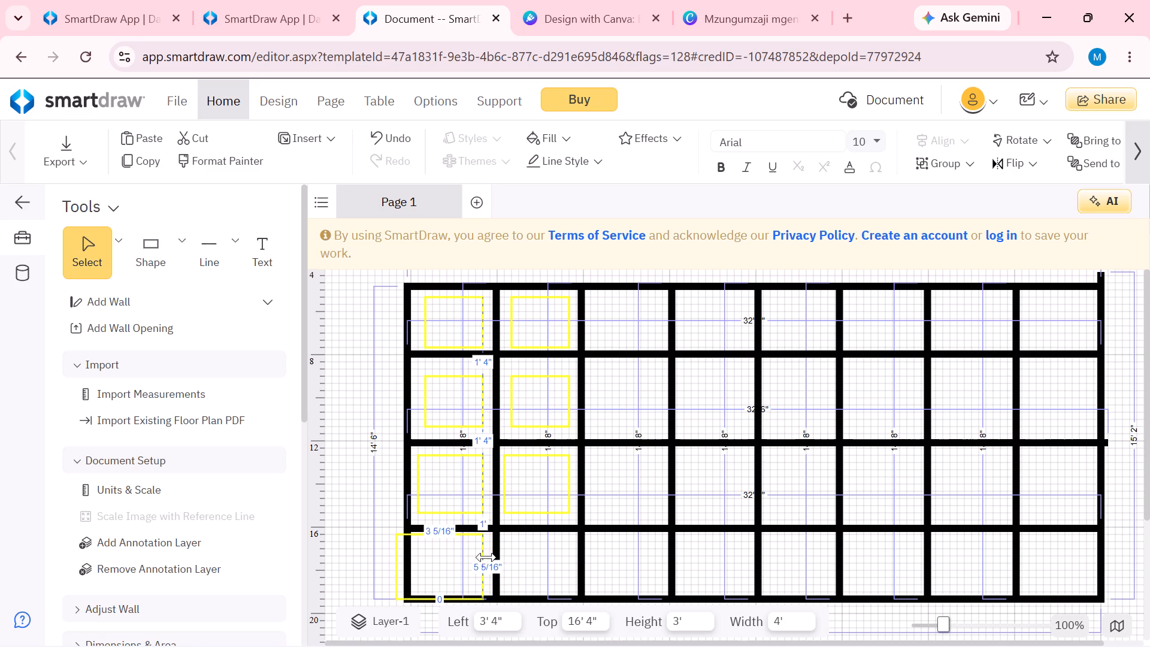
pyautogui.moveTo(486, 557); pyautogui.dragTo(485, 557)
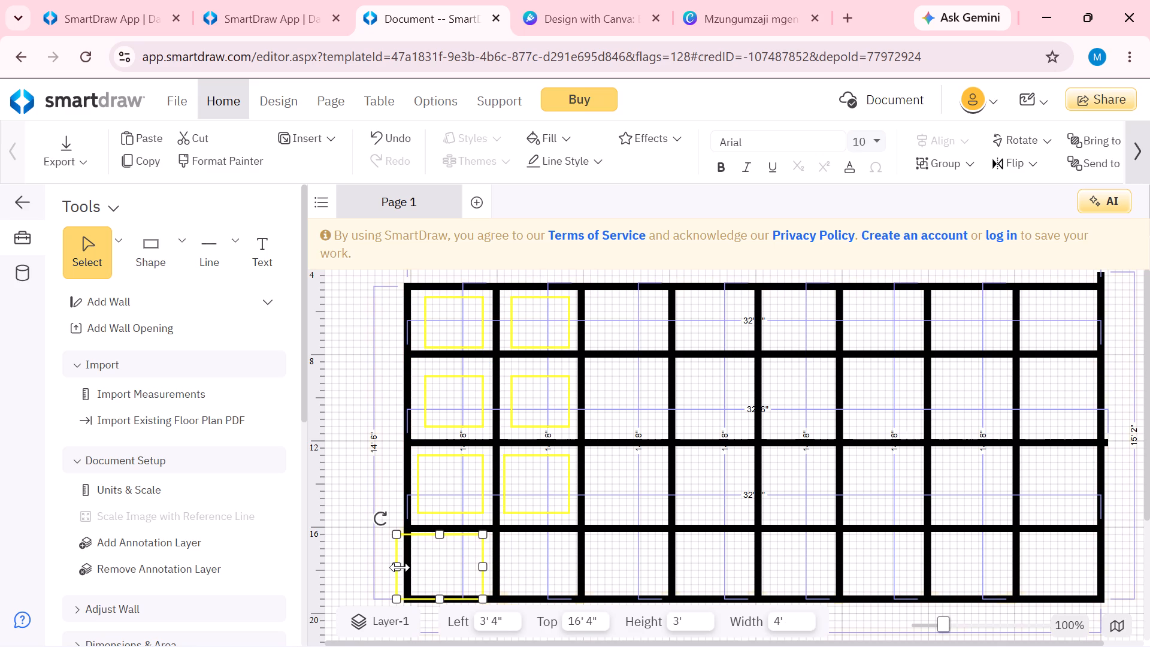
pyautogui.moveTo(400, 567); pyautogui.dragTo(415, 564)
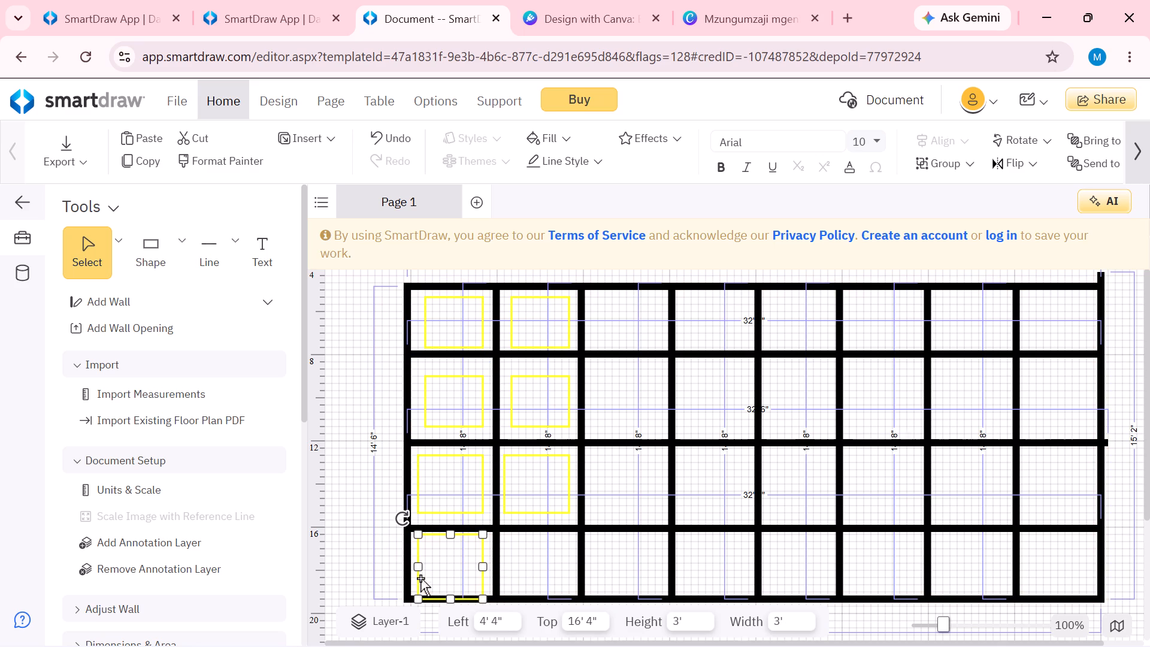
pyautogui.moveTo(451, 593); pyautogui.dragTo(450, 587)
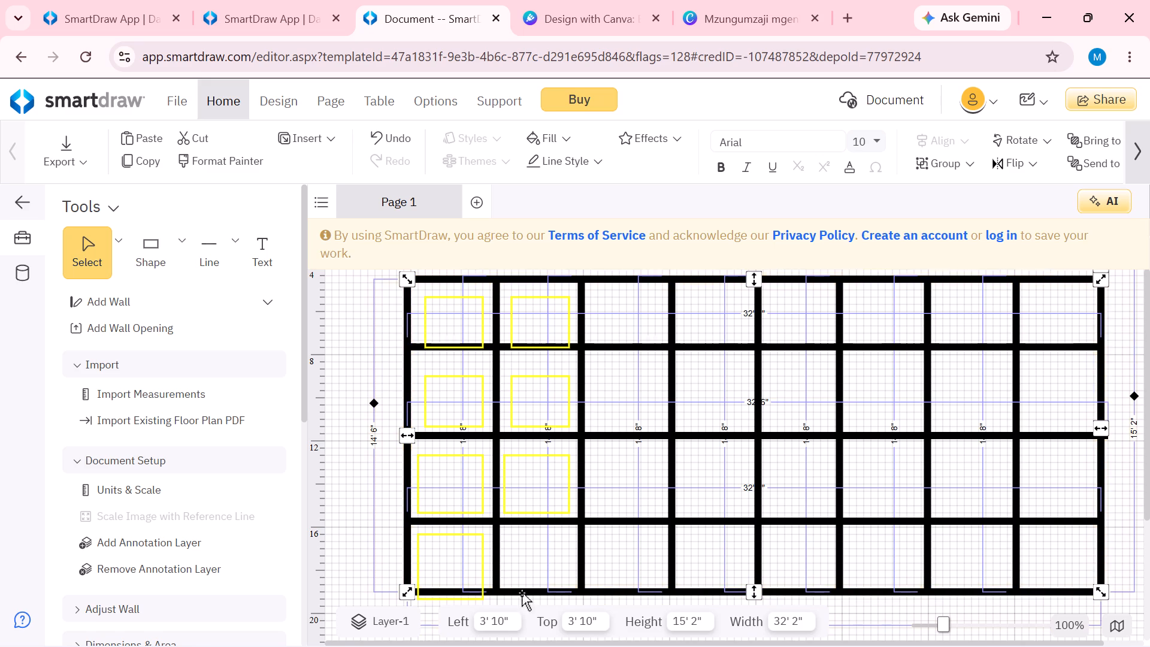
pyautogui.click(476, 530)
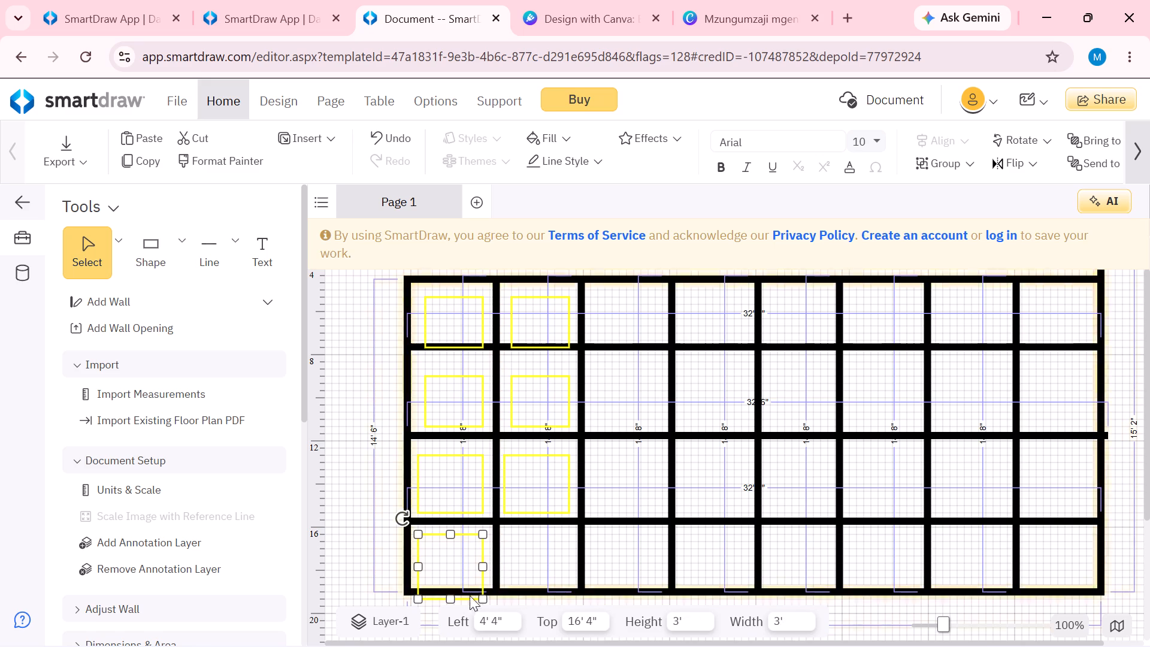
pyautogui.moveTo(452, 601); pyautogui.dragTo(452, 578)
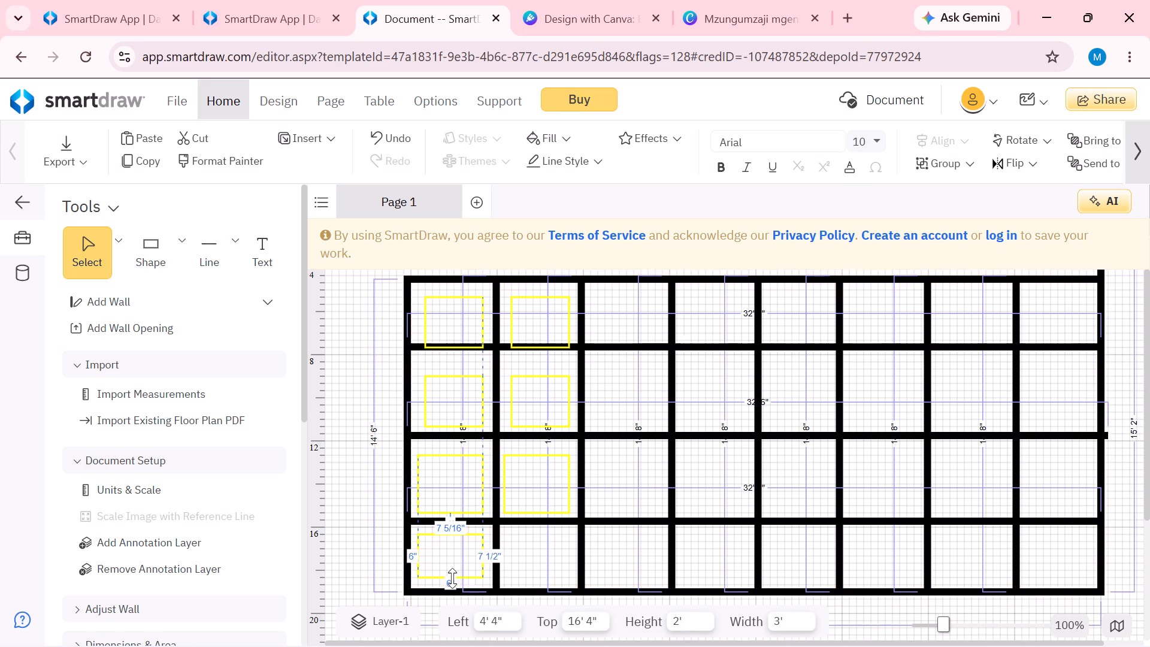
pyautogui.moveTo(452, 578); pyautogui.dragTo(452, 578)
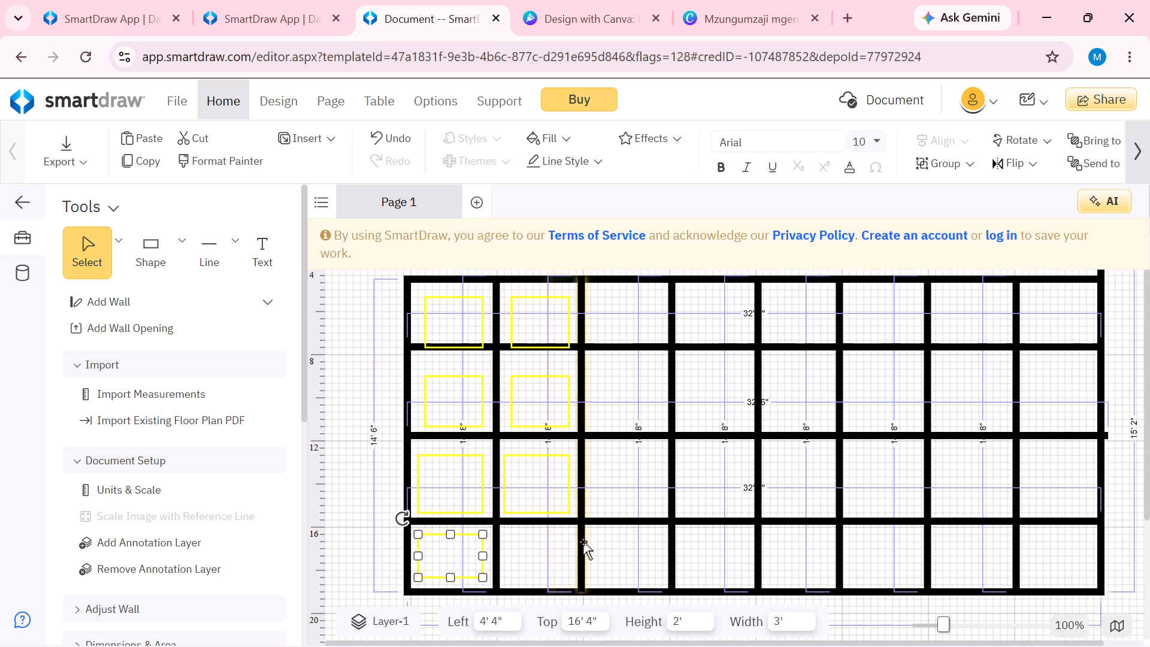
# Place a yellow-outlined rectangle in the second column's bottom cell, resized to about 3' wide by 2' 4" high.
pyautogui.click(180, 242)
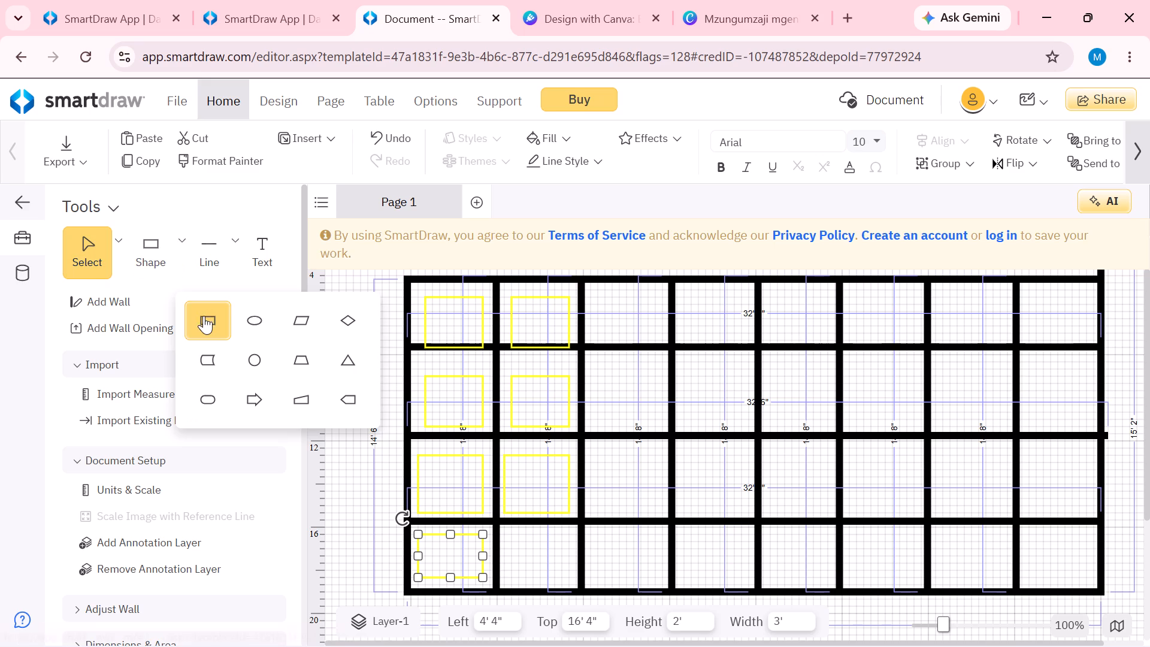
pyautogui.click(204, 316)
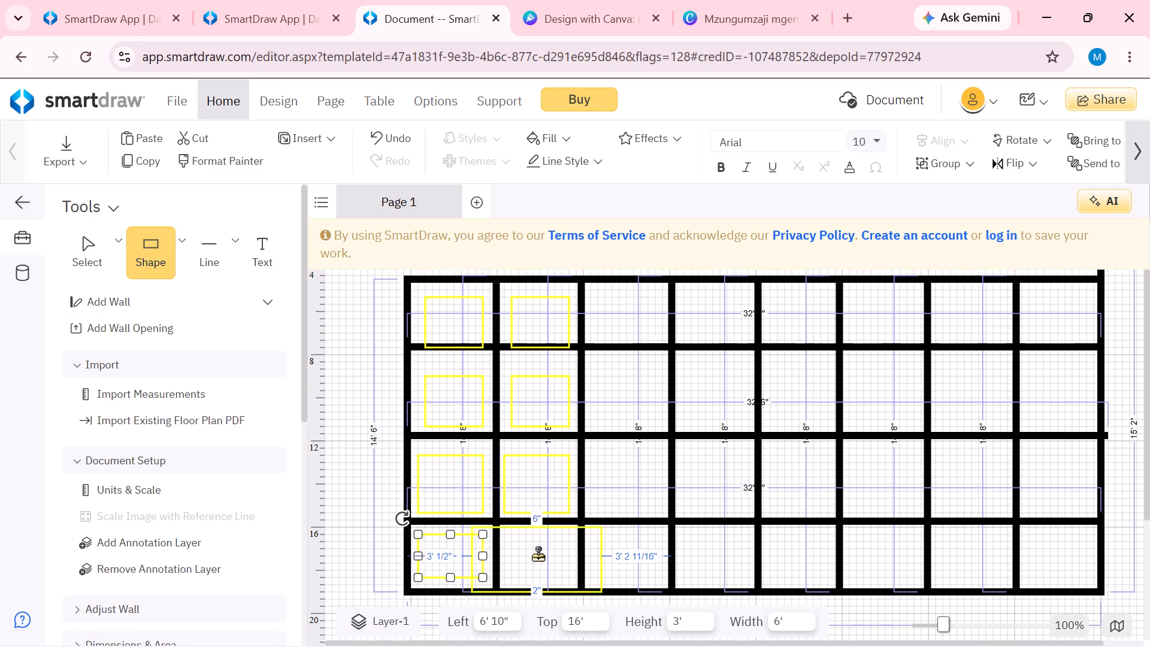
pyautogui.click(536, 553)
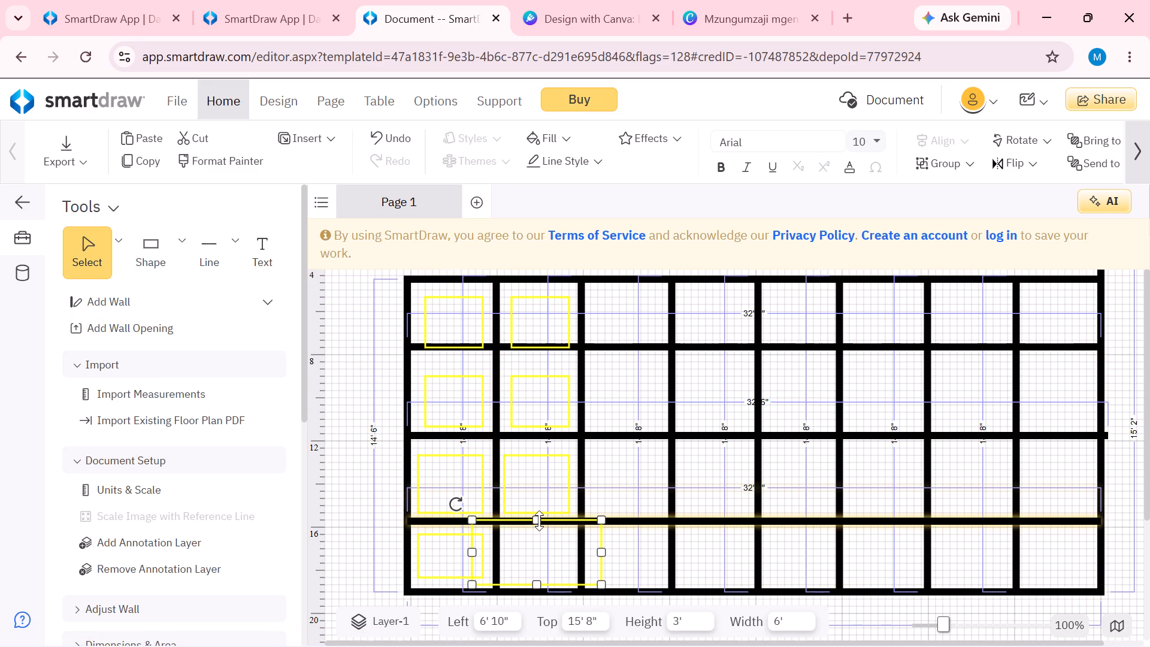
pyautogui.moveTo(539, 521); pyautogui.dragTo(538, 527)
pyautogui.moveTo(470, 557); pyautogui.dragTo(473, 555)
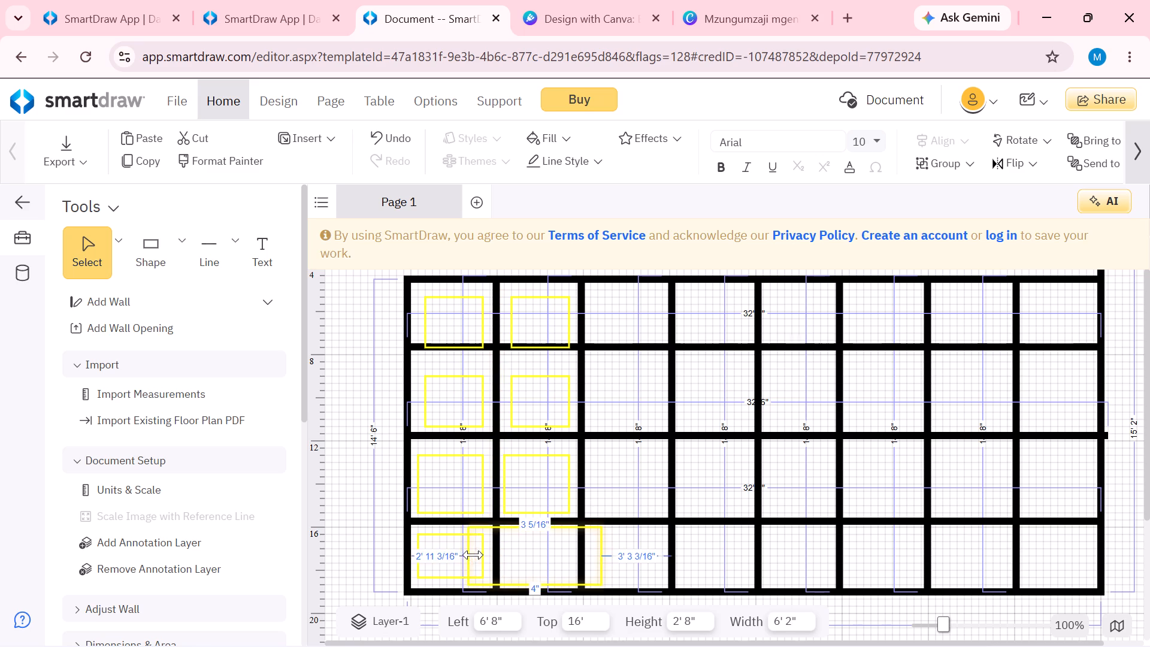
pyautogui.moveTo(473, 555); pyautogui.dragTo(502, 552)
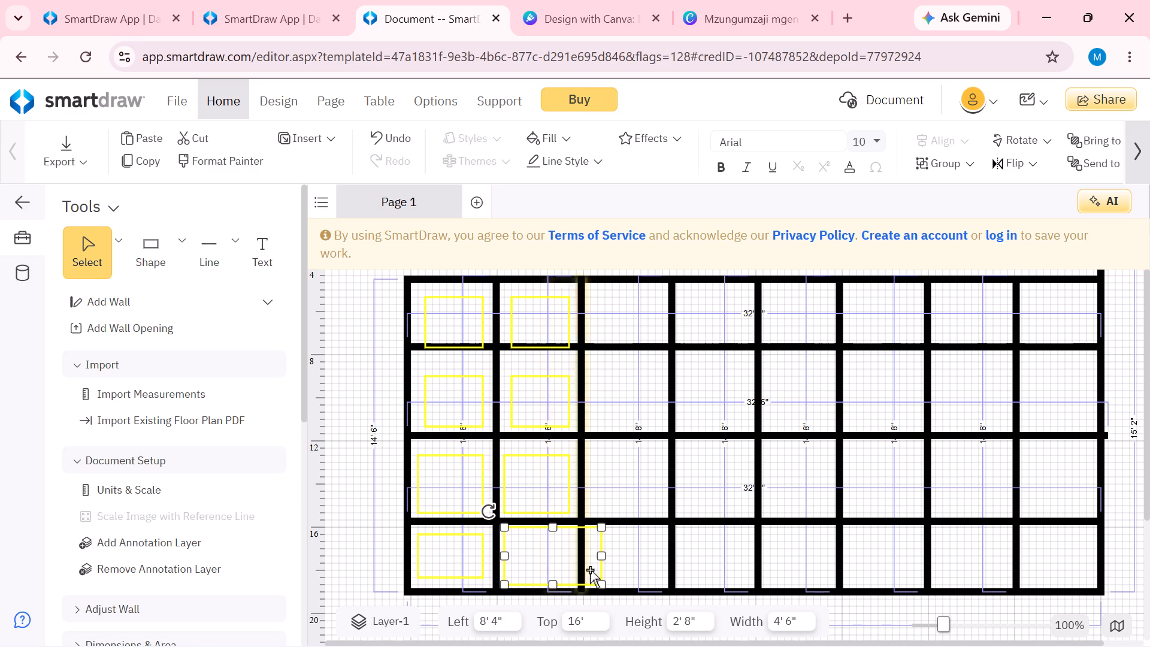
pyautogui.moveTo(601, 558); pyautogui.dragTo(596, 557)
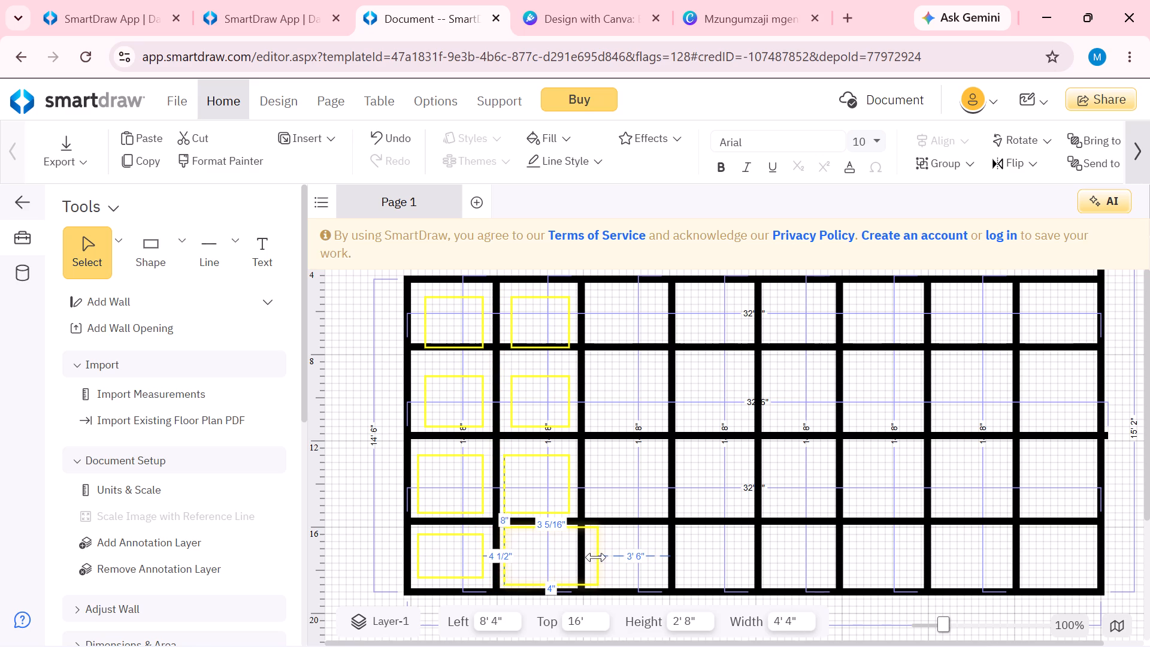
pyautogui.moveTo(596, 557); pyautogui.dragTo(566, 557)
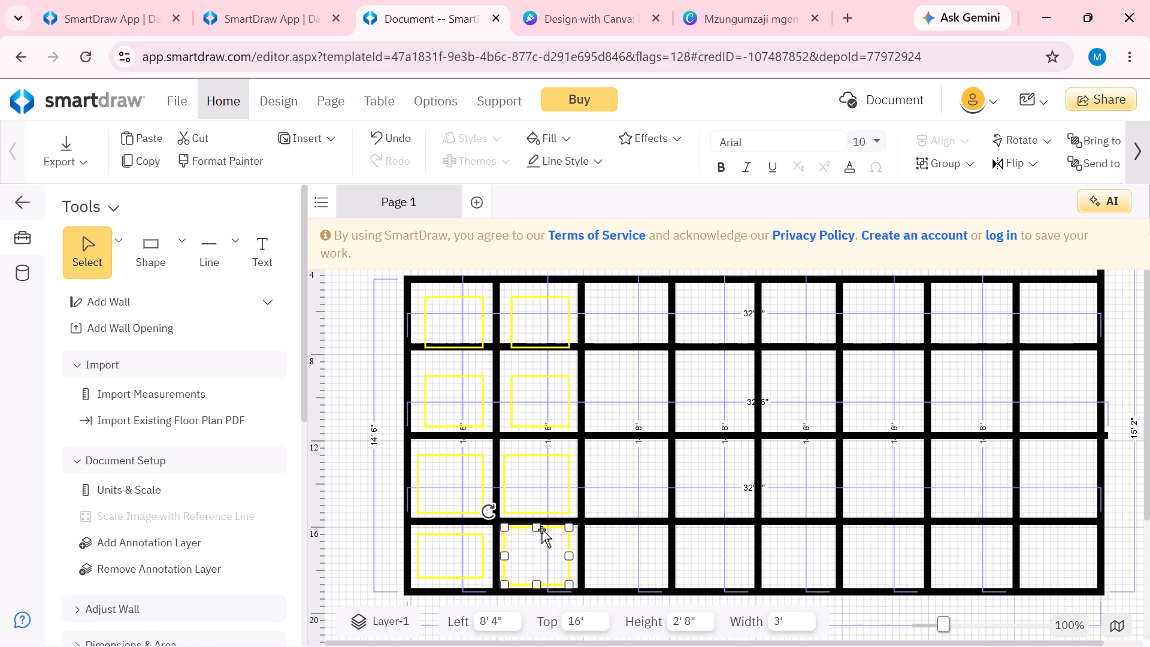
pyautogui.click(538, 528)
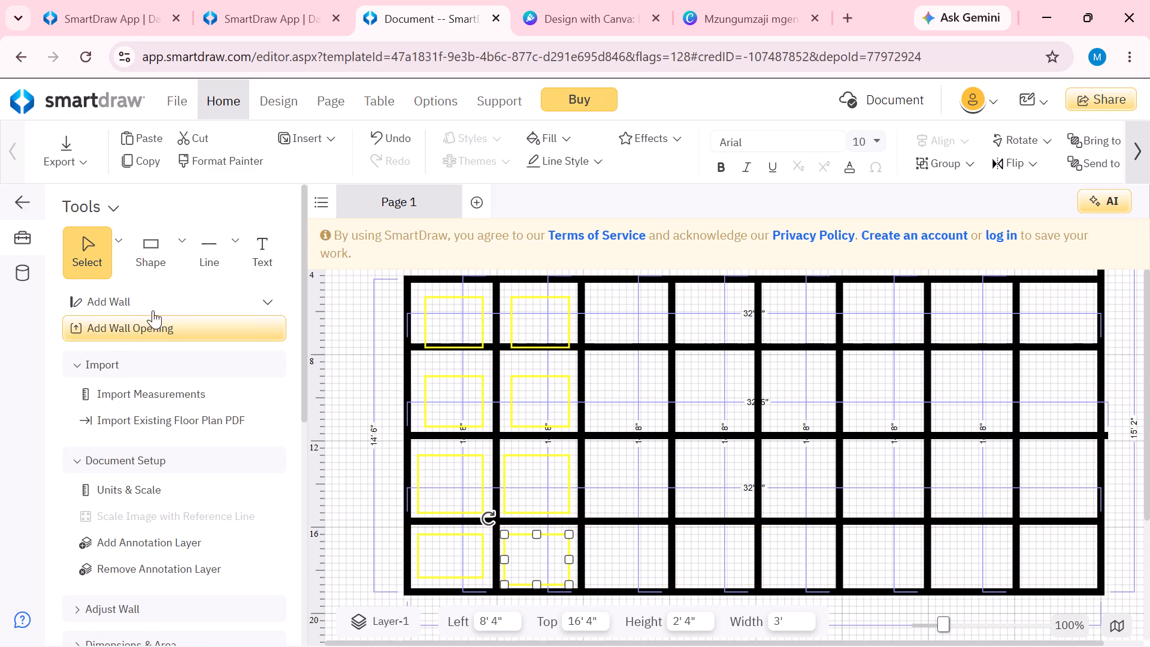
# Place a yellow-outlined rectangle in the third column's top cell, resized to about 3' 4" wide by 2' high.
pyautogui.click(184, 240)
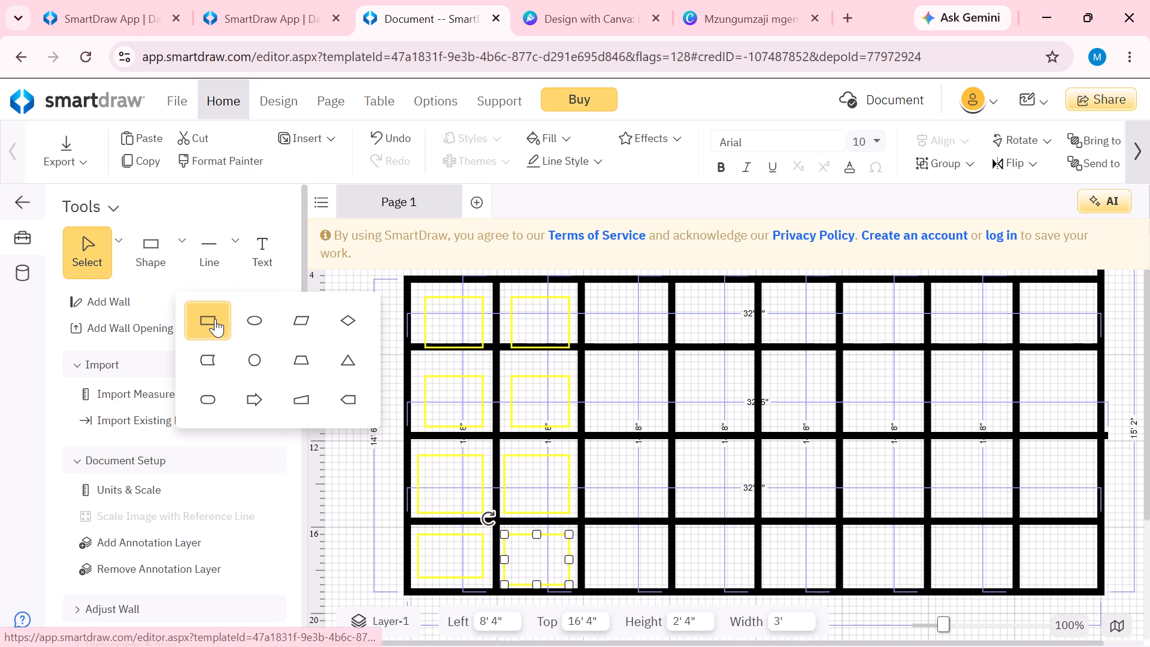
pyautogui.click(215, 319)
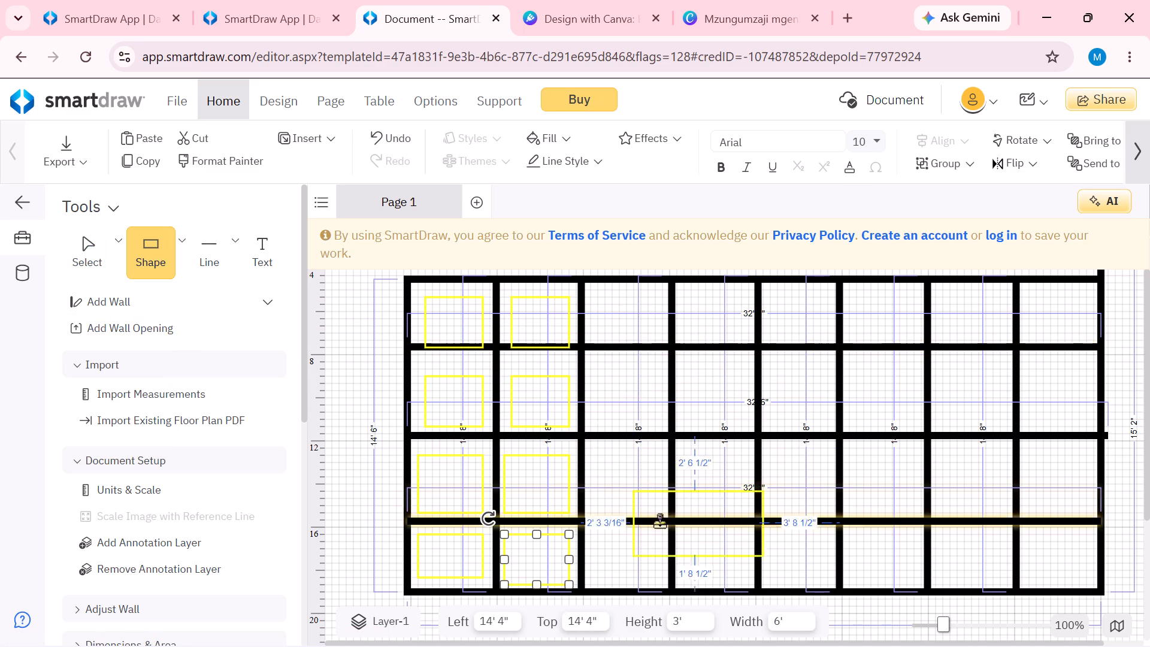
pyautogui.click(627, 310)
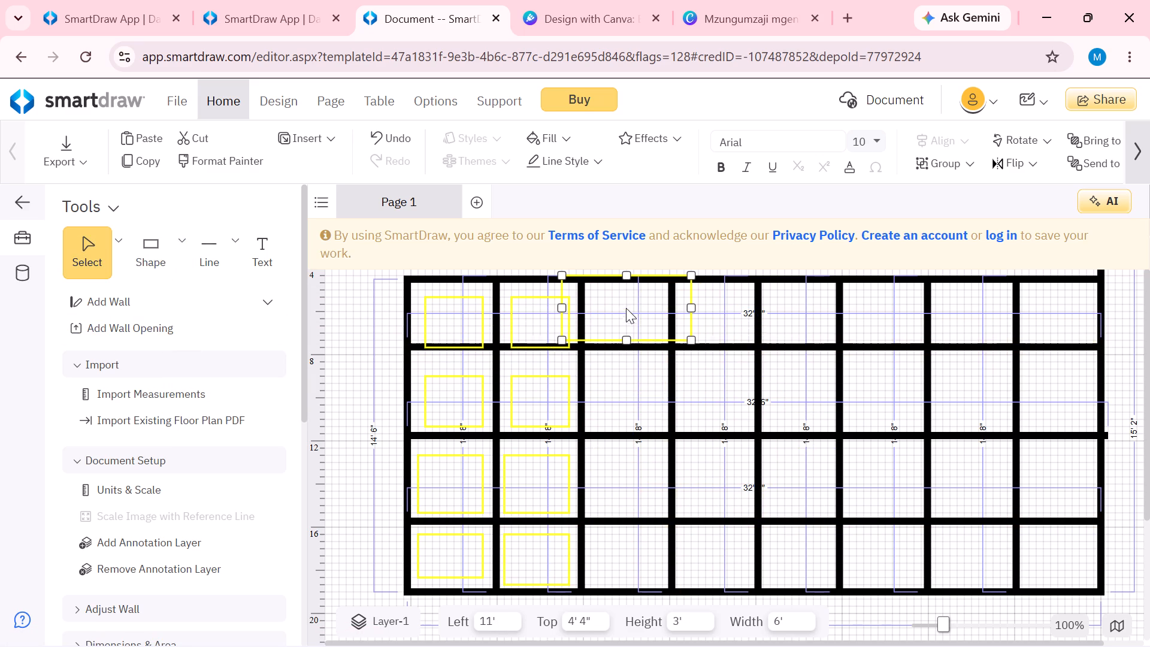
pyautogui.moveTo(626, 276); pyautogui.dragTo(624, 288)
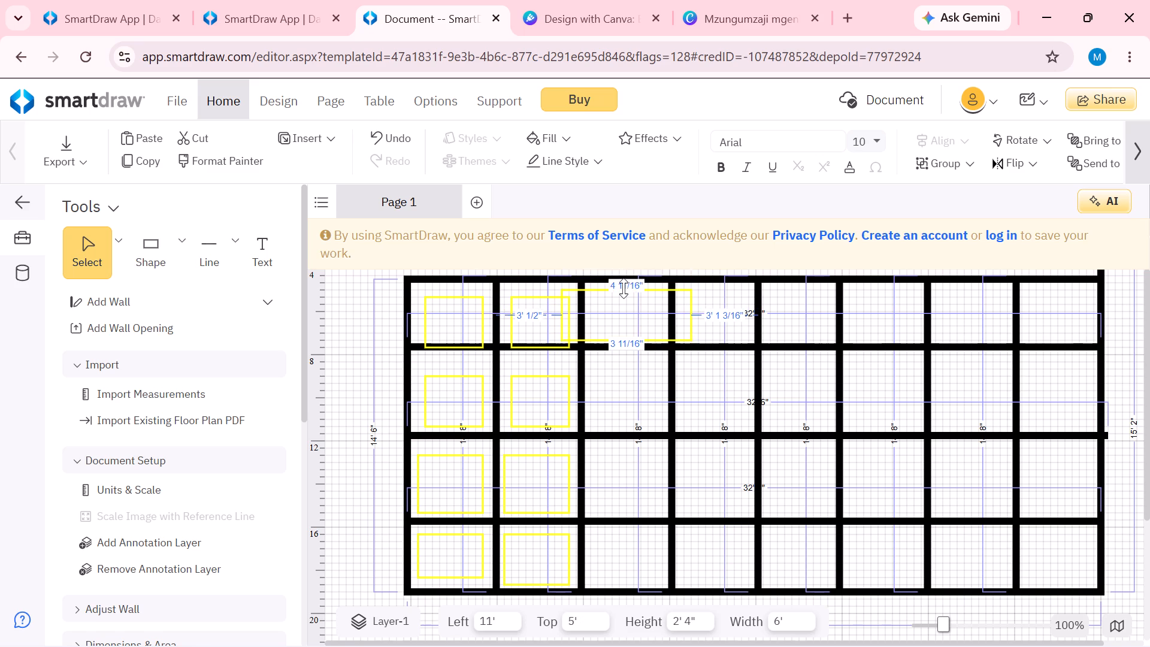
pyautogui.moveTo(624, 288); pyautogui.dragTo(624, 289)
pyautogui.moveTo(627, 341); pyautogui.dragTo(627, 335)
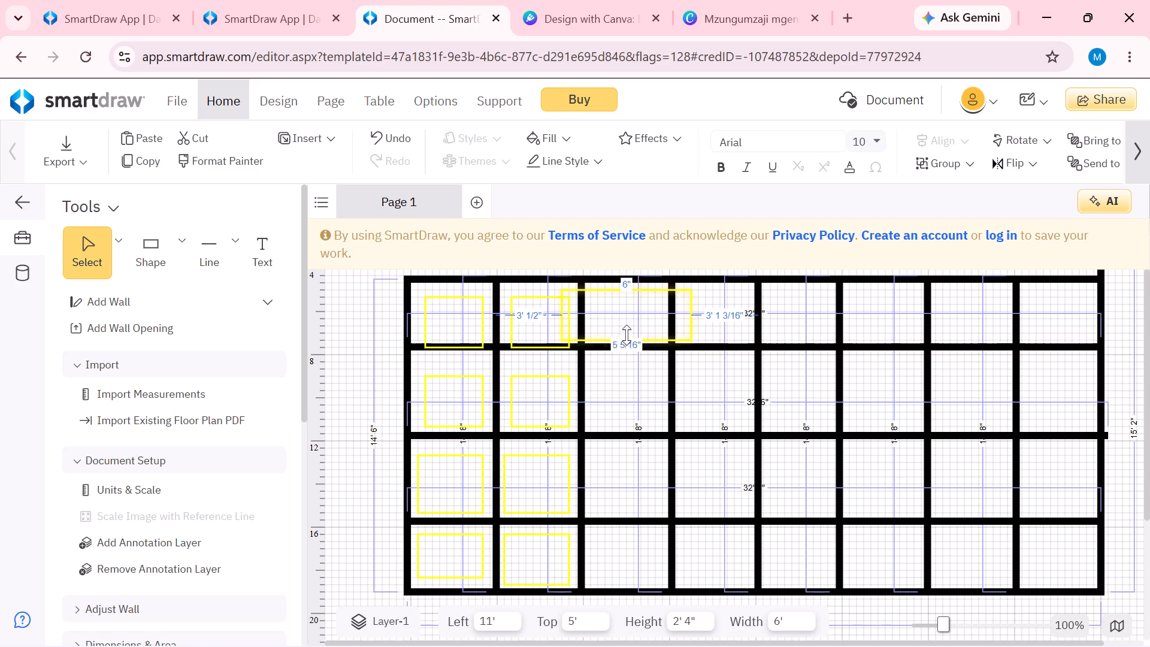
pyautogui.moveTo(627, 335); pyautogui.dragTo(627, 334)
pyautogui.moveTo(691, 309); pyautogui.dragTo(662, 318)
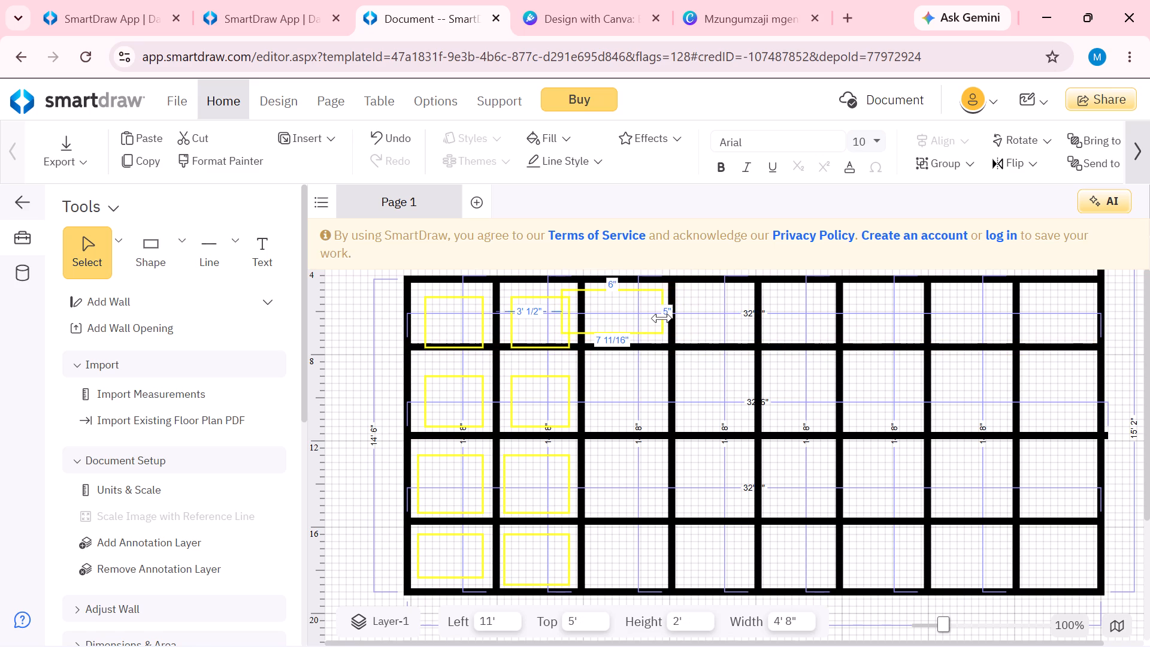
pyautogui.moveTo(662, 318); pyautogui.dragTo(661, 318)
pyautogui.moveTo(565, 313); pyautogui.dragTo(565, 312)
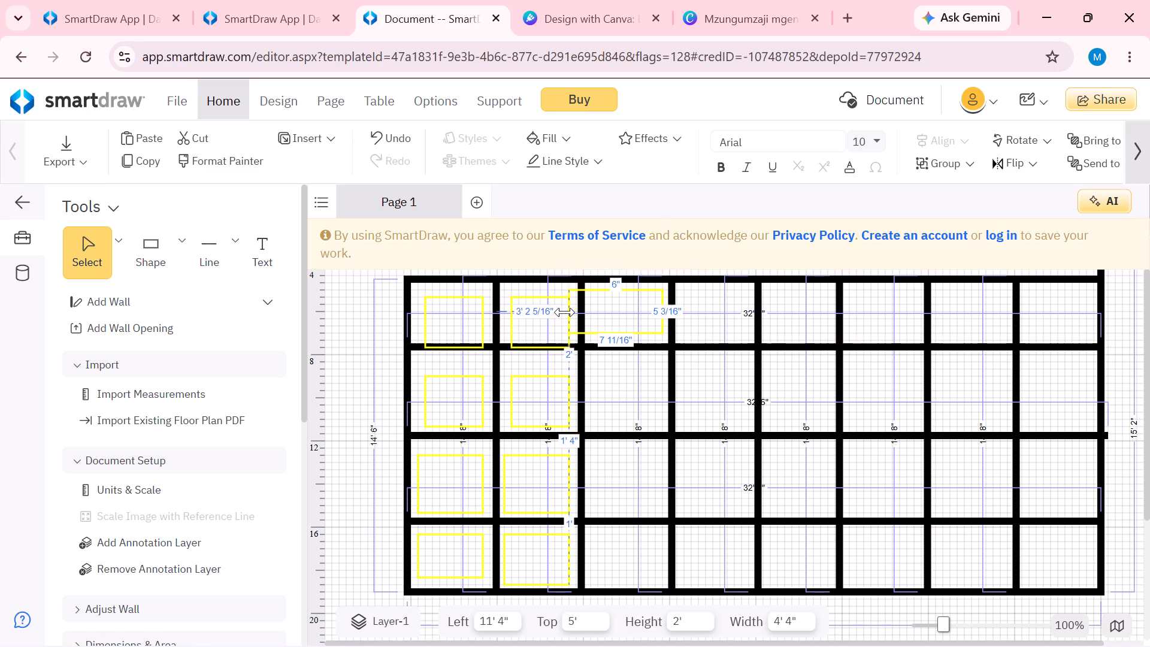
pyautogui.moveTo(565, 312); pyautogui.dragTo(589, 310)
# Shorten the second column's top rectangle so its lower edge lines up with that of the third column's top rectangle.
pyautogui.click(552, 318)
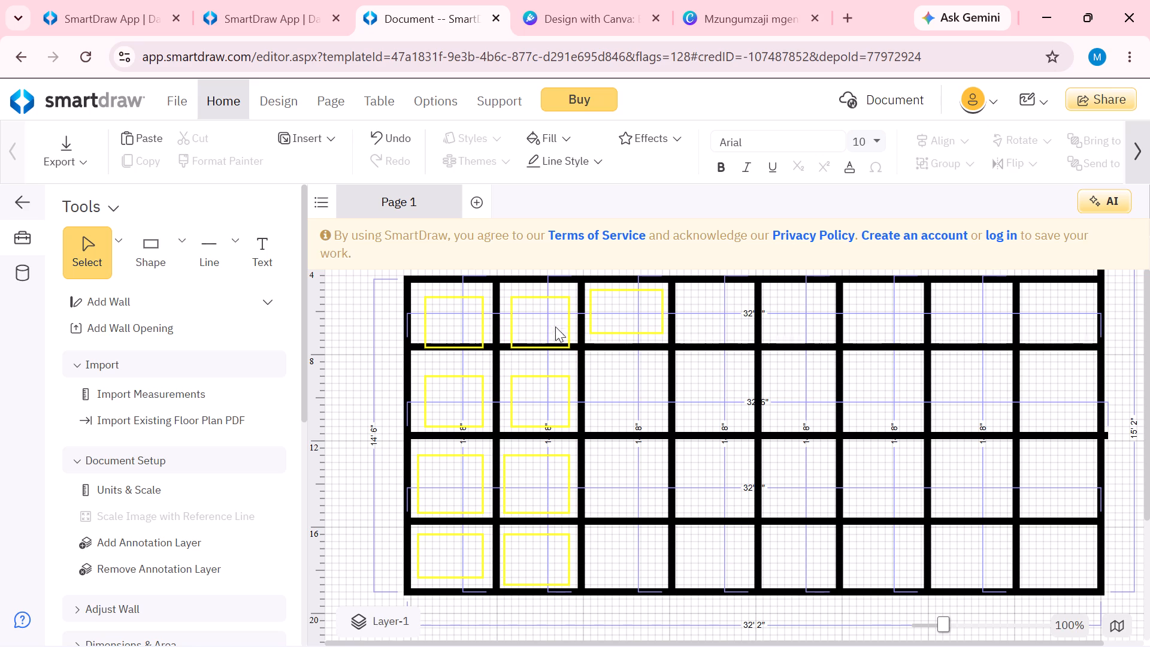
pyautogui.click(565, 346)
pyautogui.moveTo(540, 346); pyautogui.dragTo(540, 339)
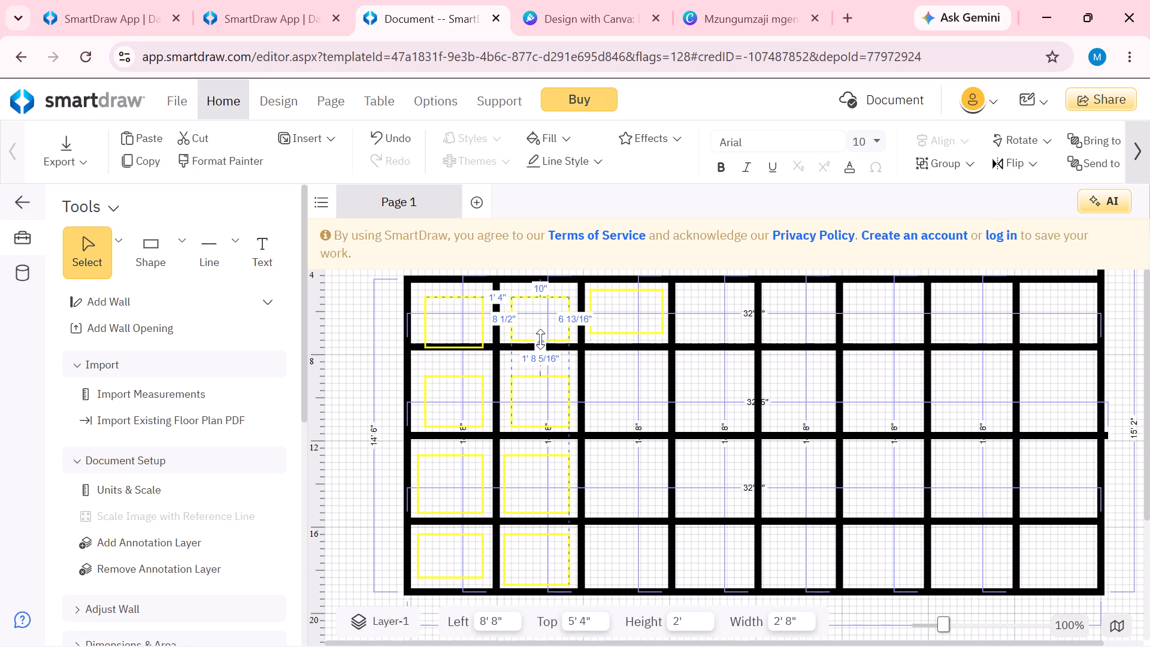
pyautogui.moveTo(540, 339); pyautogui.dragTo(541, 336)
# Shorten the first column's top rectangle from its lower edge to about 2' high, clear of the wall below.
pyautogui.click(439, 349)
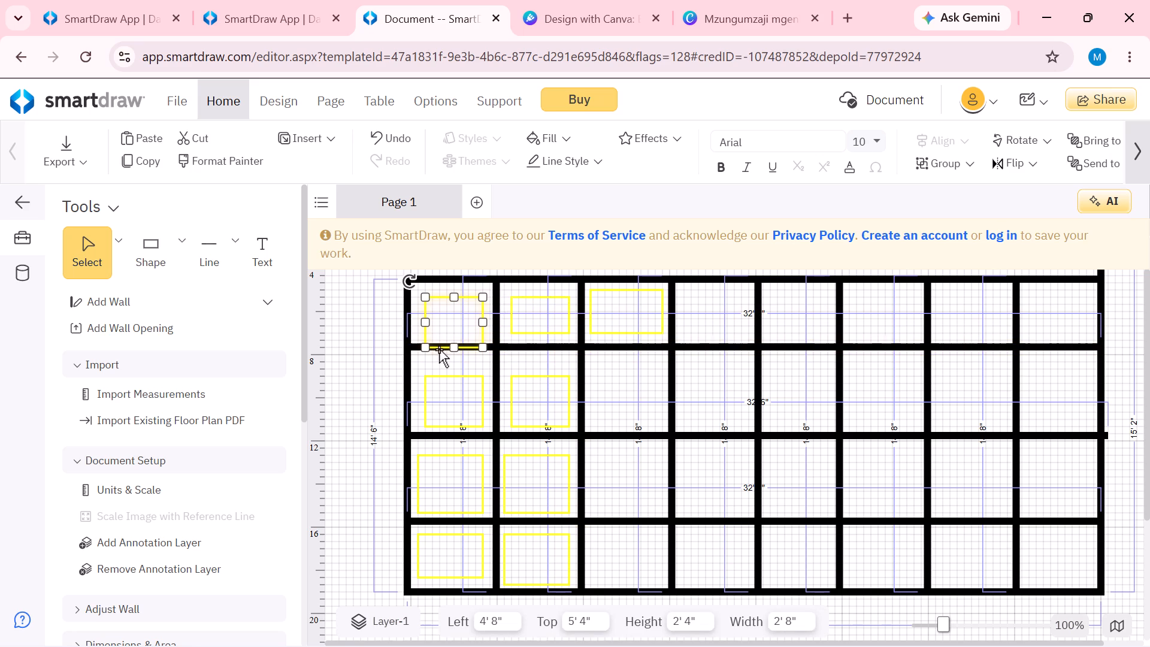
pyautogui.moveTo(452, 347); pyautogui.dragTo(452, 338)
# Place a yellow-outlined rectangle in the third column's second cell, resized to about 3' 4" wide by 2' 4" high.
pyautogui.click(178, 236)
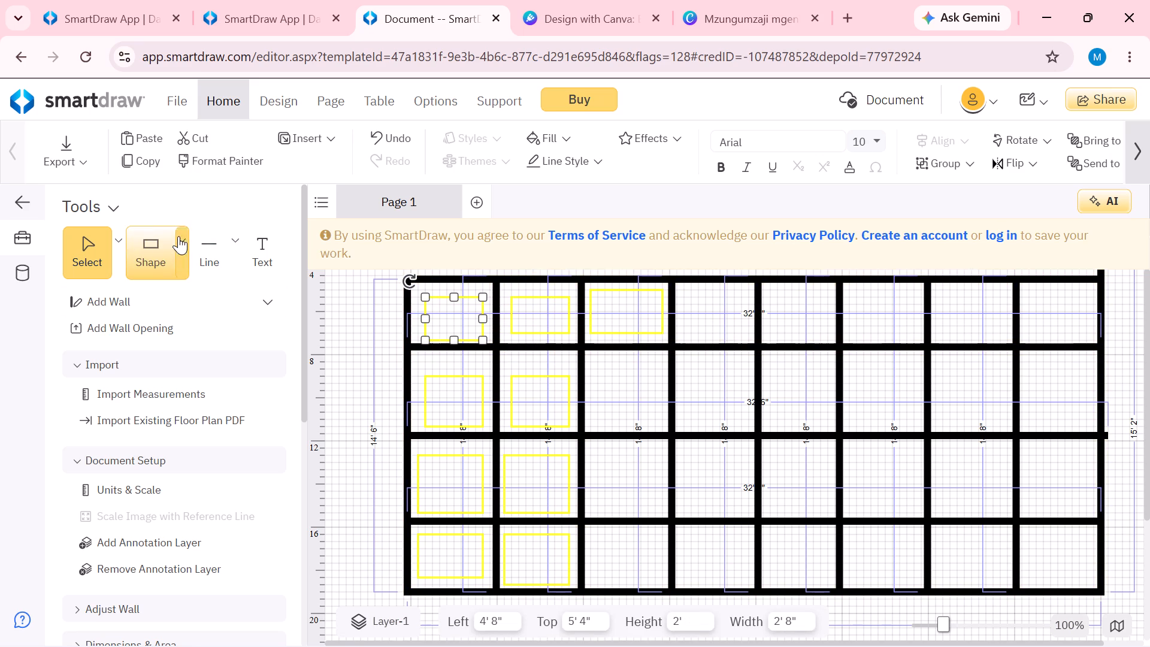
pyautogui.click(209, 316)
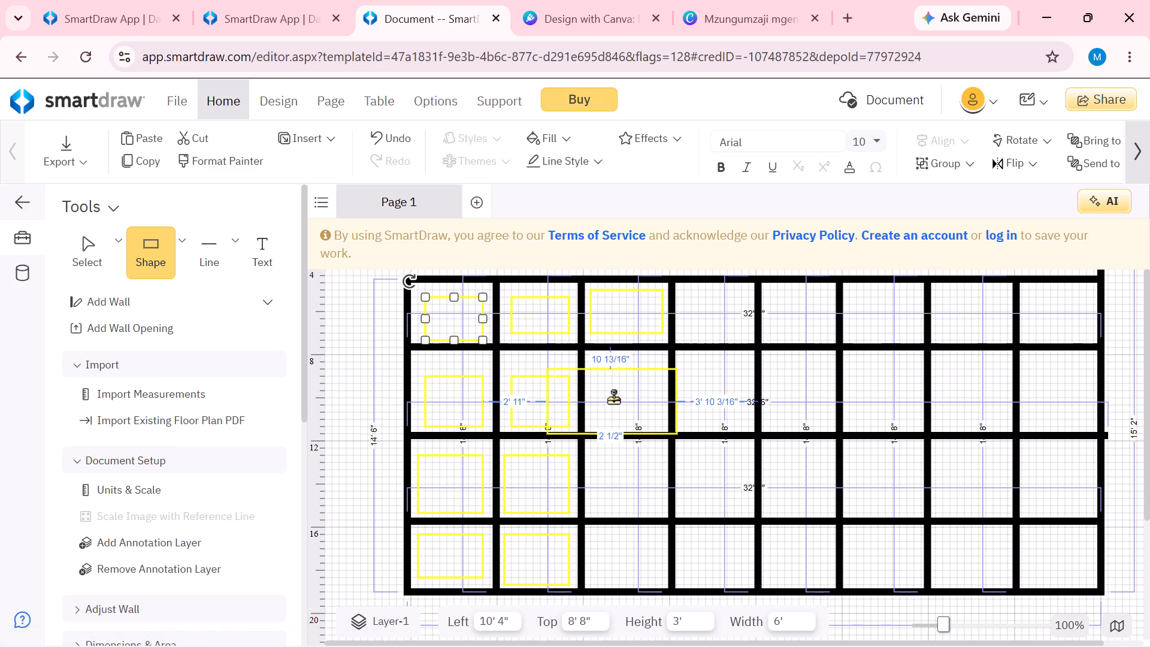
pyautogui.click(620, 392)
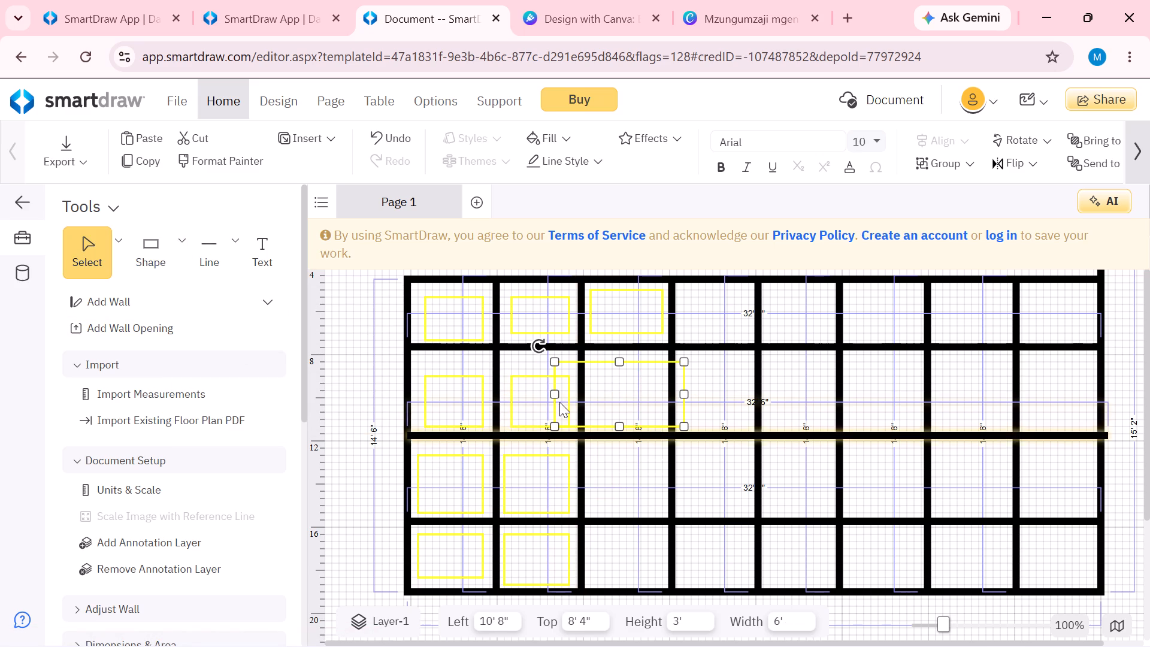
pyautogui.moveTo(556, 394); pyautogui.dragTo(588, 397)
pyautogui.moveTo(684, 393); pyautogui.dragTo(665, 391)
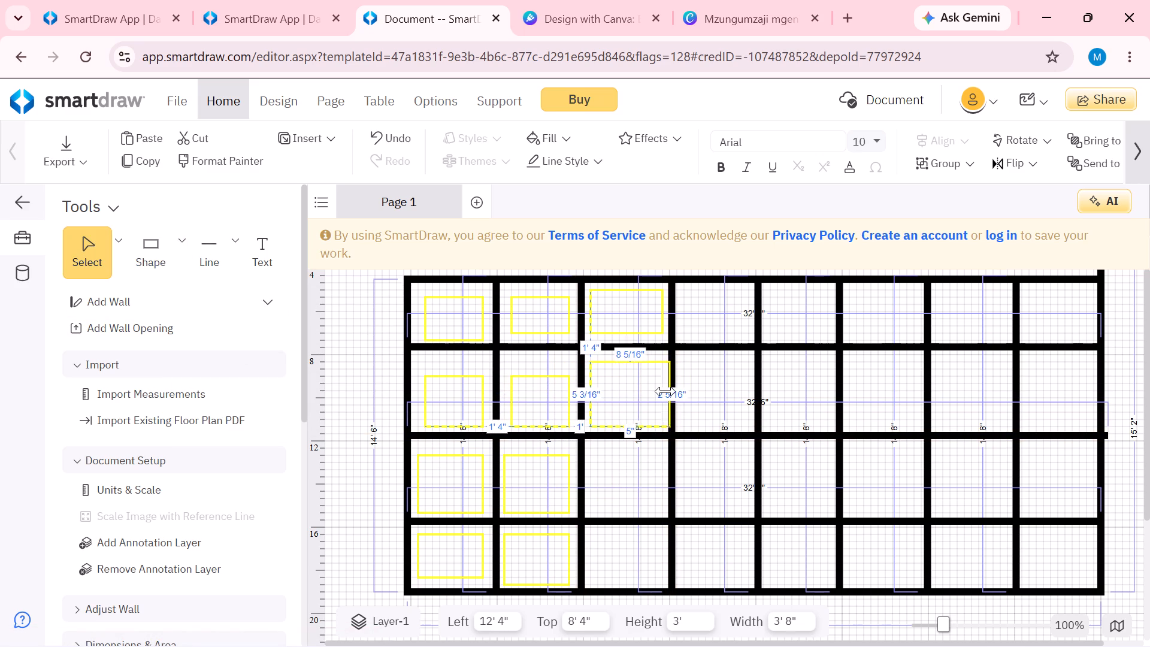
pyautogui.moveTo(665, 391); pyautogui.dragTo(662, 391)
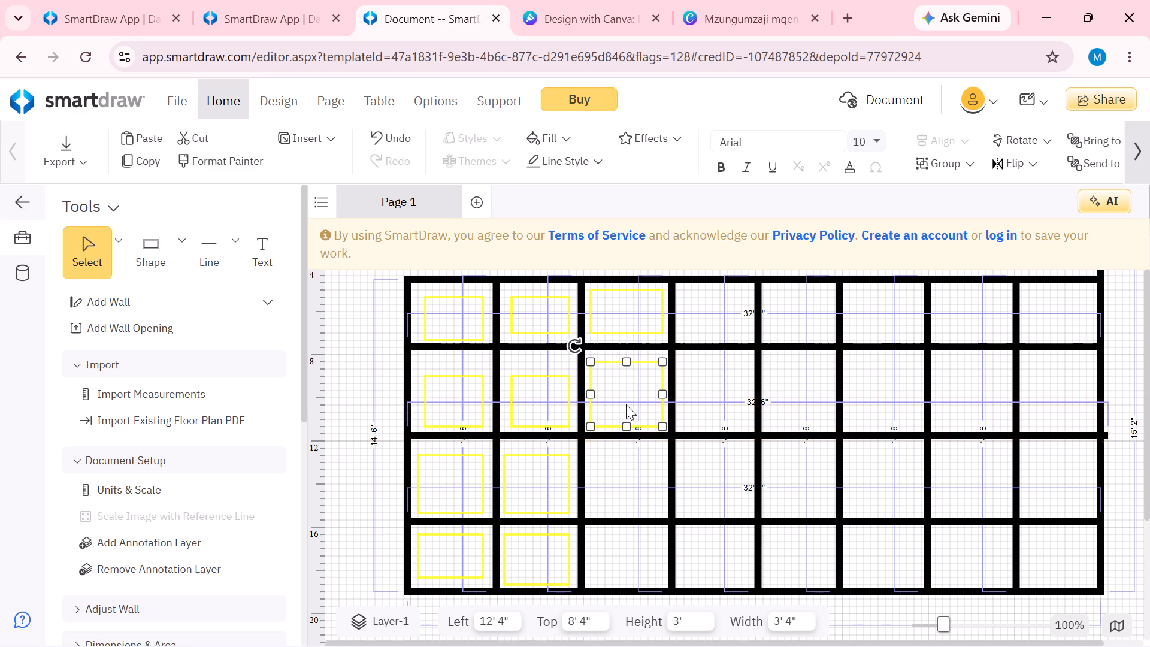
pyautogui.moveTo(625, 361); pyautogui.dragTo(622, 371)
# Place a yellow-outlined rectangle in the third column's third cell, resized to about 3' 4" wide by 2' 8" high.
pyautogui.click(180, 239)
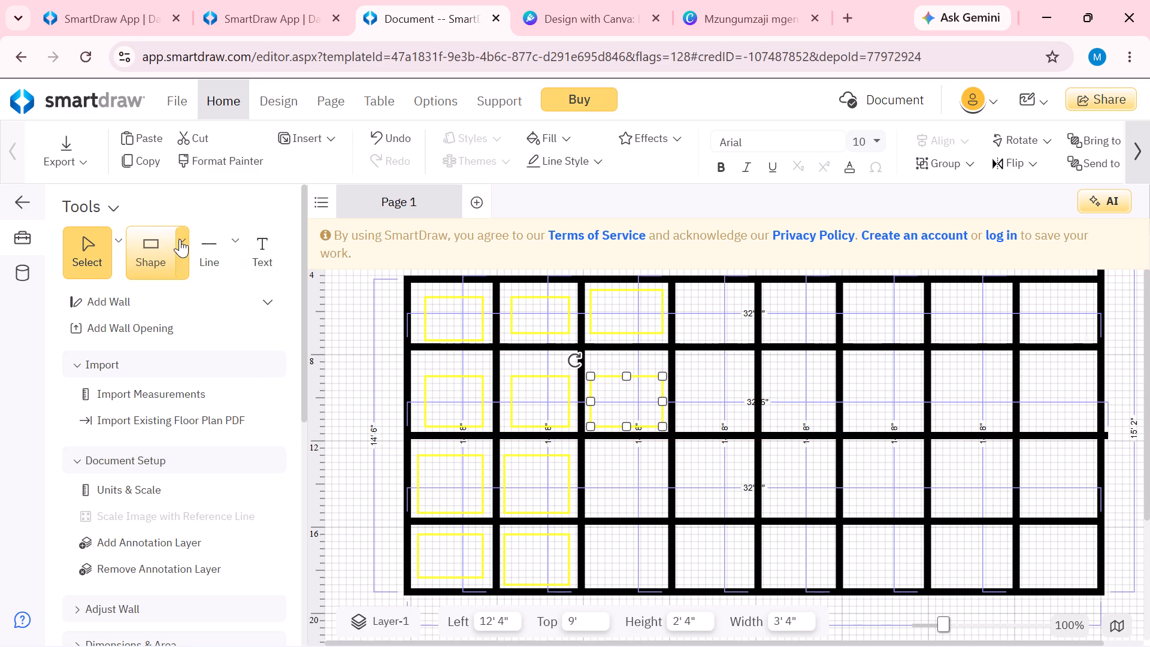
pyautogui.click(214, 323)
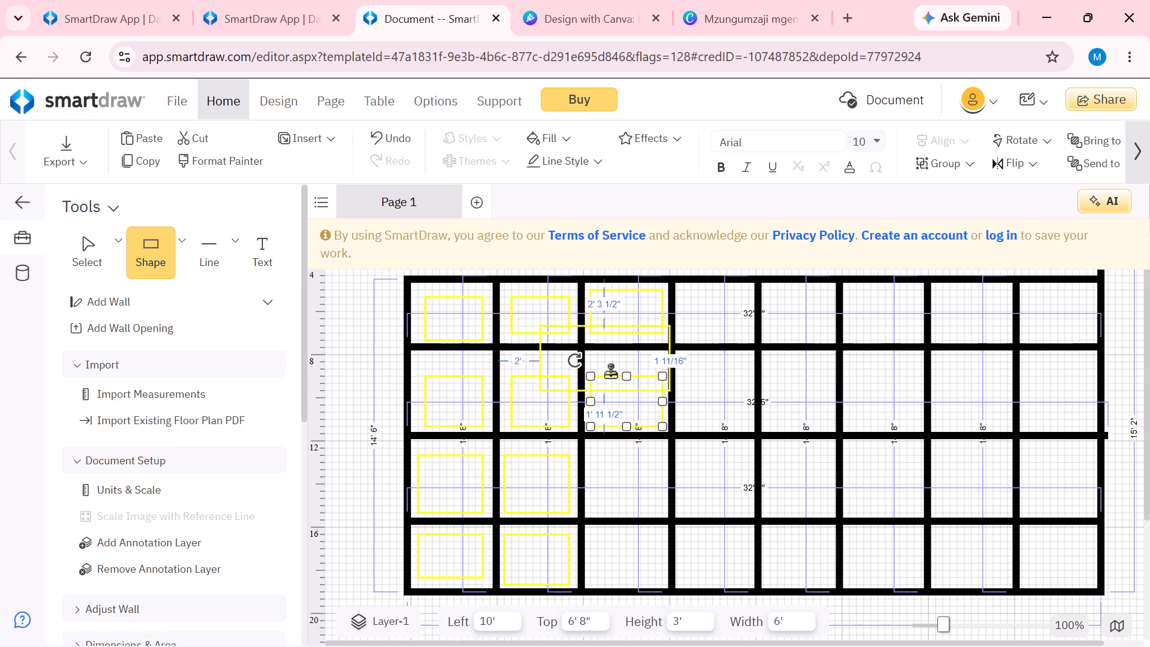
pyautogui.click(631, 480)
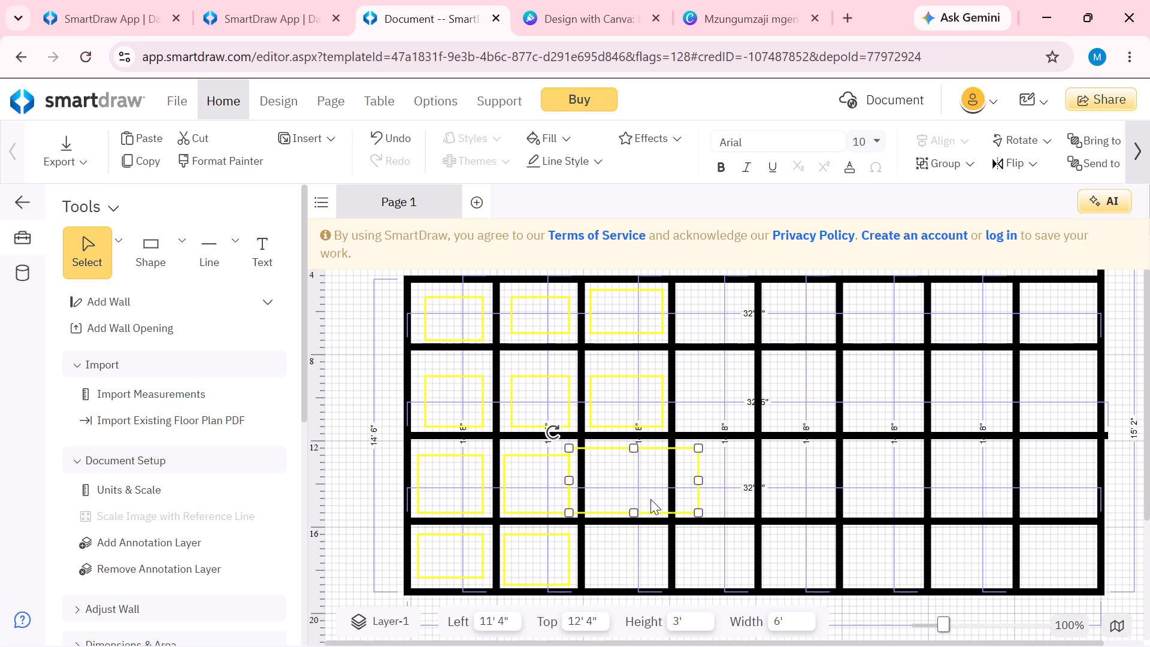
pyautogui.moveTo(699, 483); pyautogui.dragTo(671, 482)
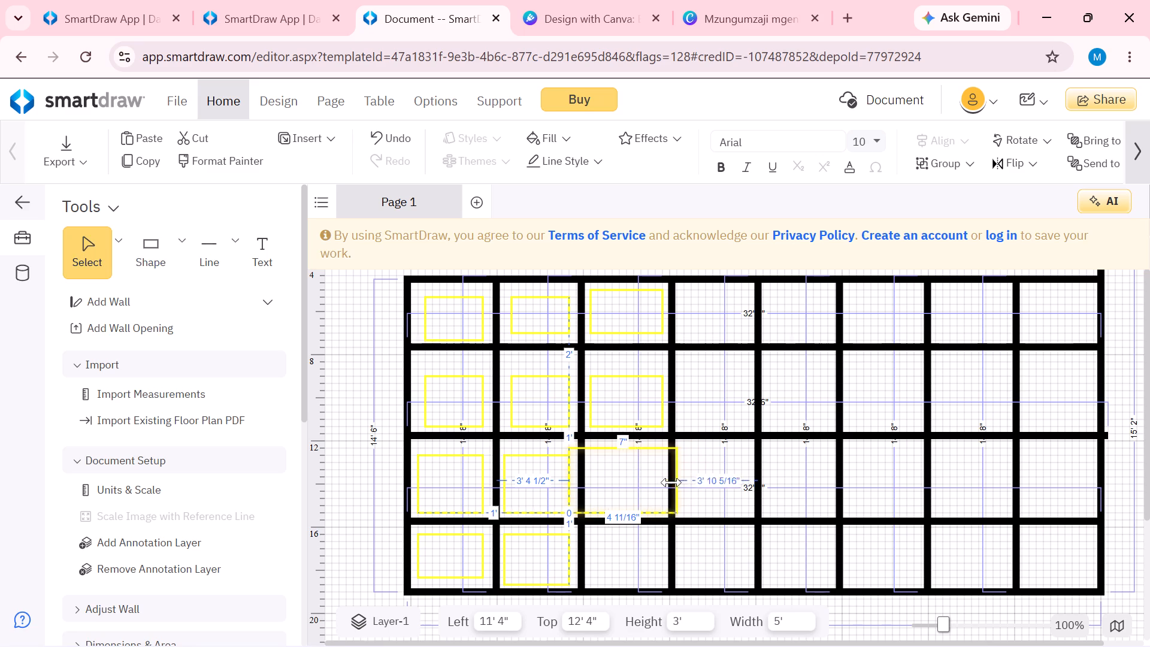
pyautogui.moveTo(671, 482); pyautogui.dragTo(659, 482)
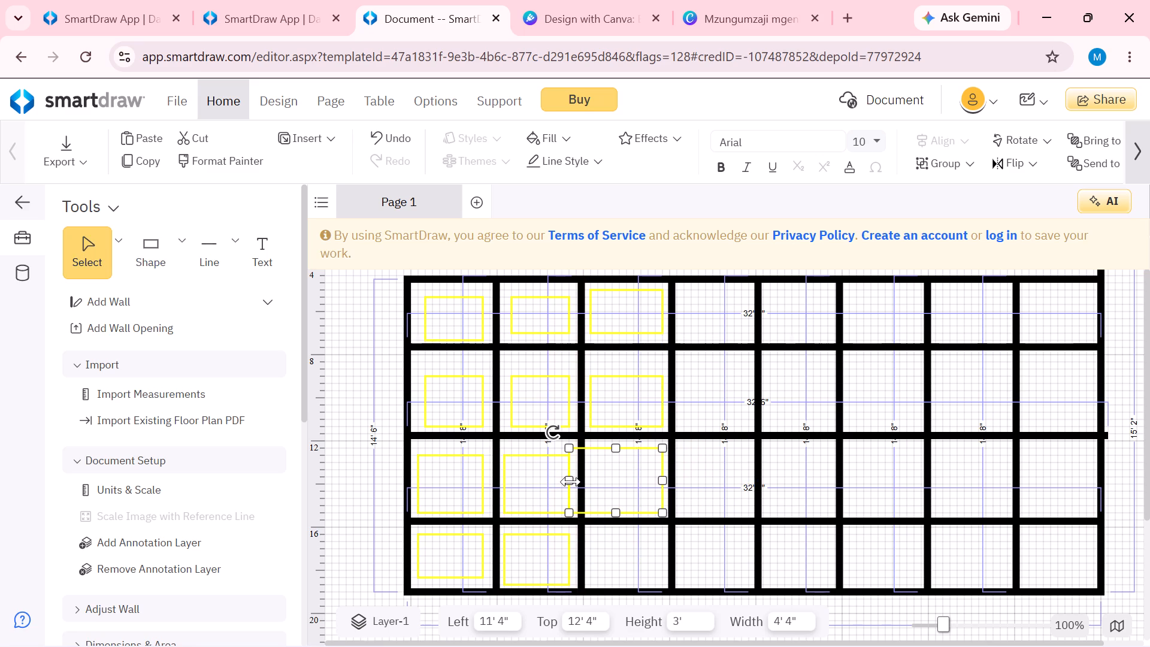
pyautogui.moveTo(570, 481); pyautogui.dragTo(586, 478)
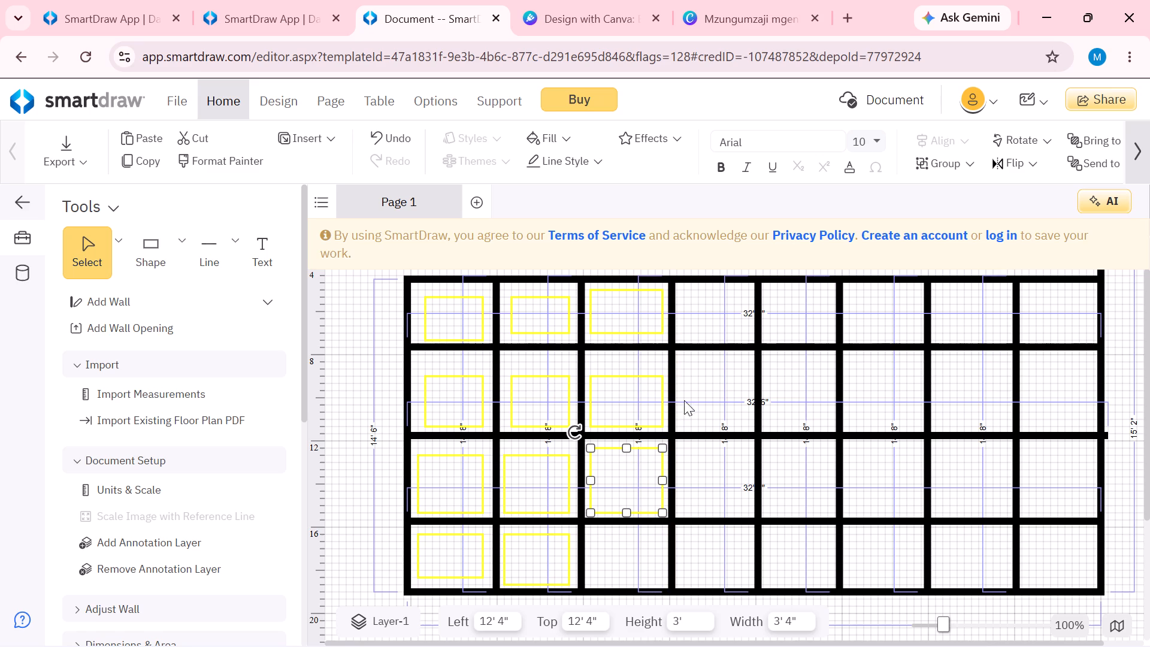
pyautogui.click(628, 449)
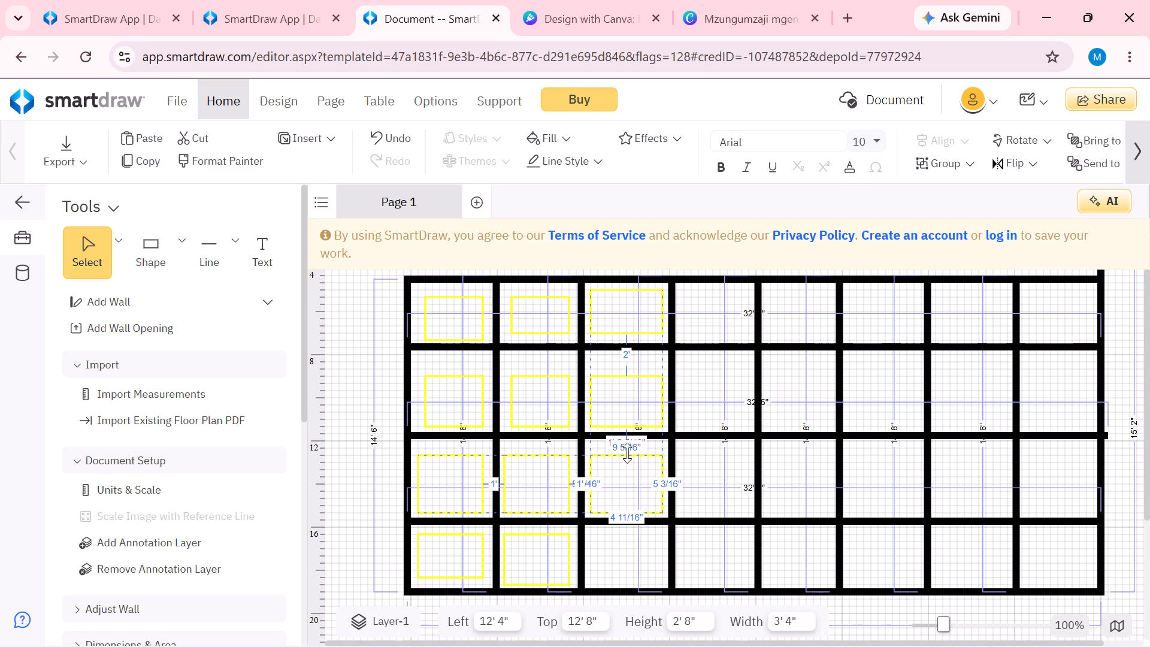
# Place a yellow-outlined rectangle in the third column's bottom cell, resized to about 3' 4" wide by 2' 4" high.
pyautogui.click(180, 237)
pyautogui.click(214, 323)
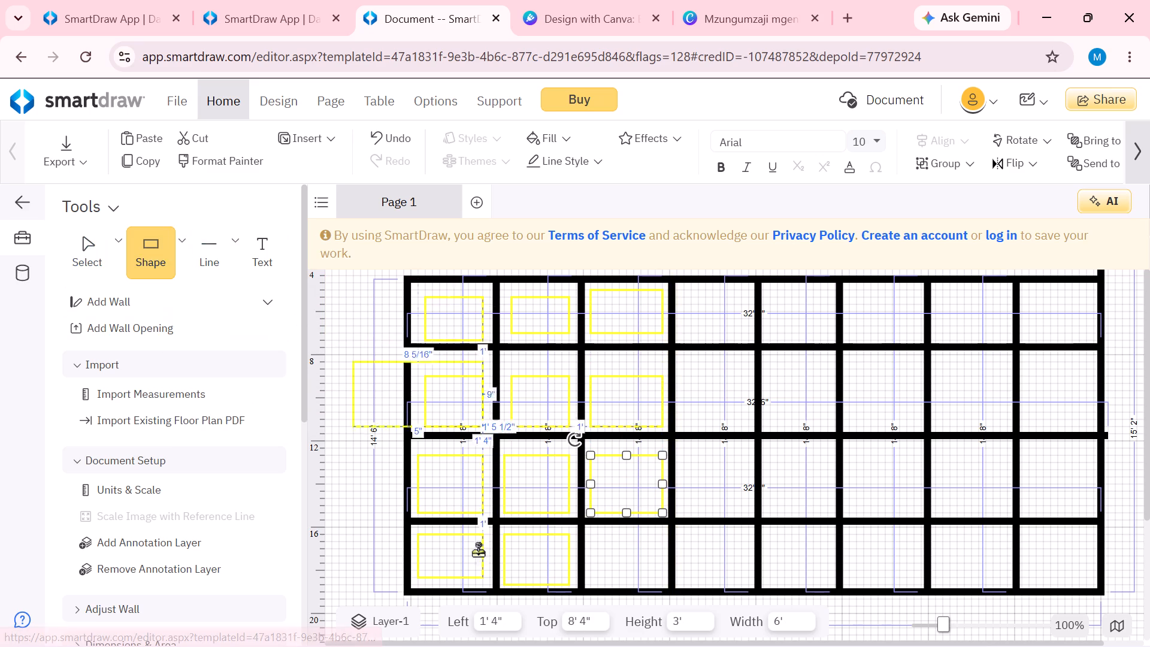
pyautogui.click(624, 561)
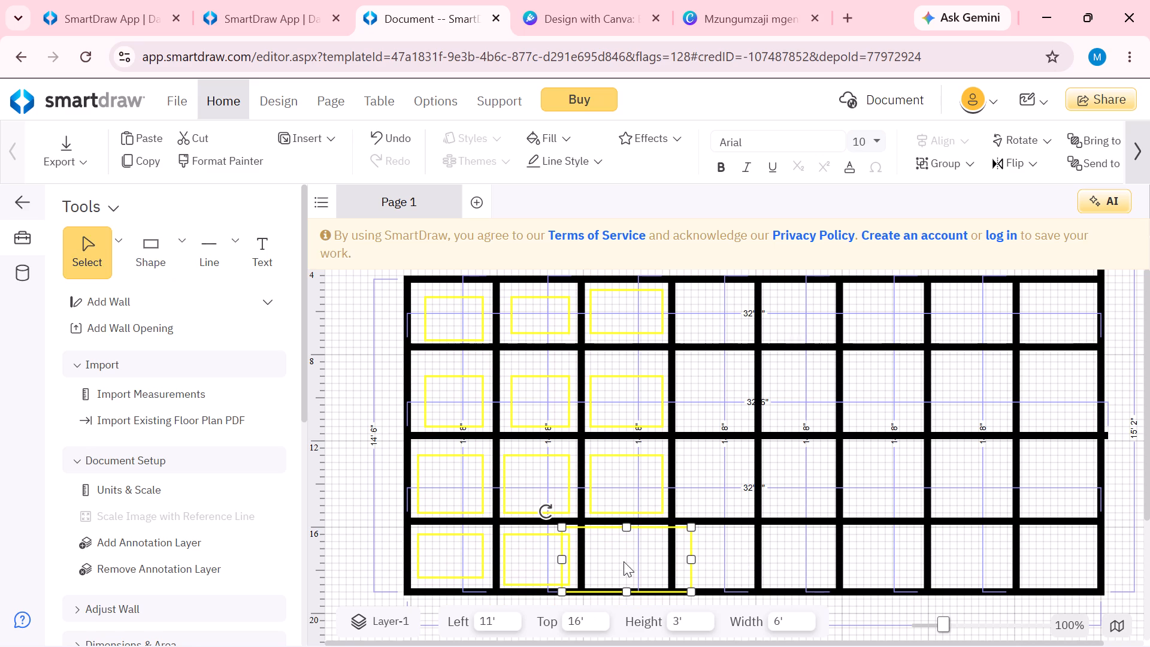
pyautogui.moveTo(627, 594); pyautogui.dragTo(627, 585)
pyautogui.moveTo(625, 526); pyautogui.dragTo(625, 527)
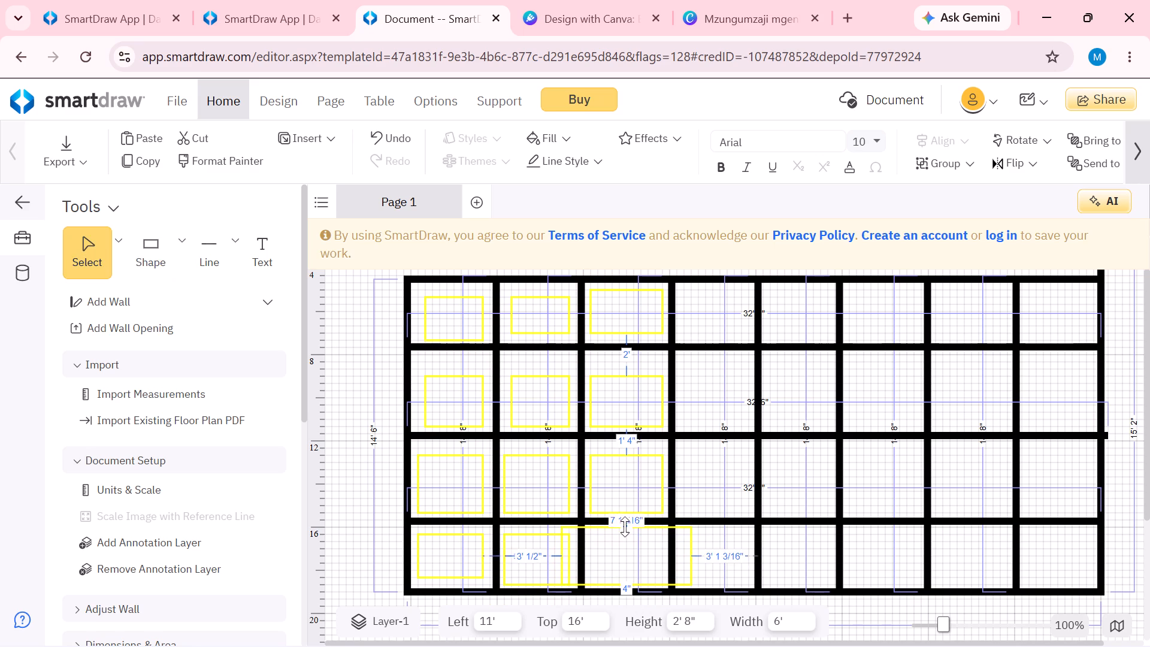
pyautogui.moveTo(625, 527); pyautogui.dragTo(625, 531)
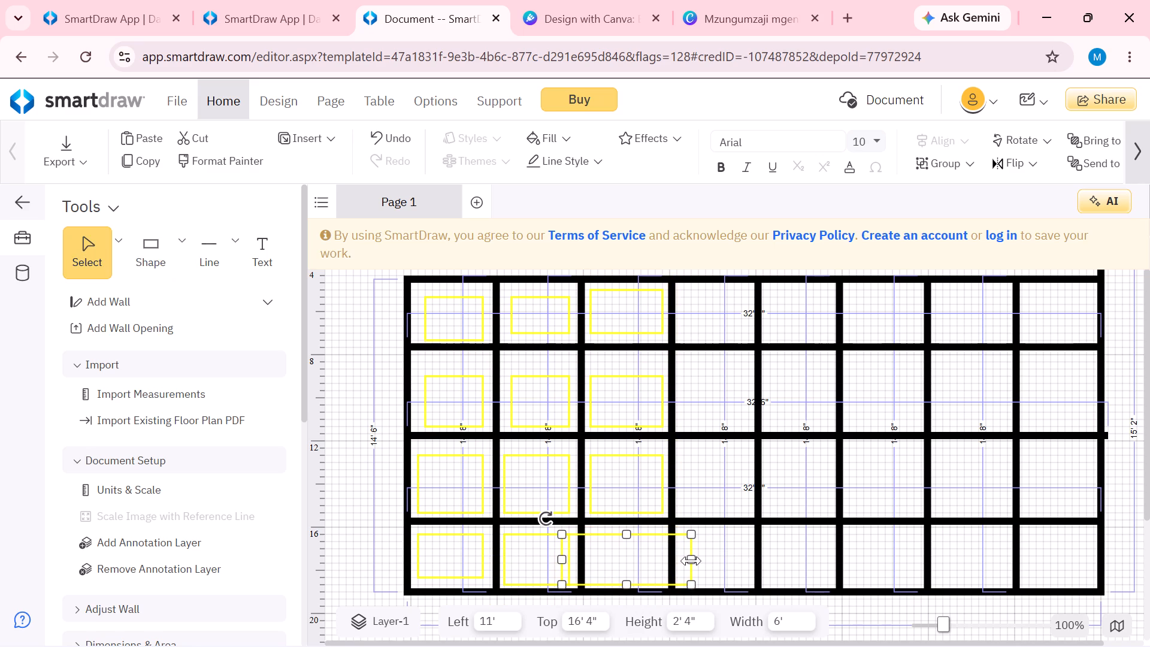
pyautogui.moveTo(691, 561); pyautogui.dragTo(661, 560)
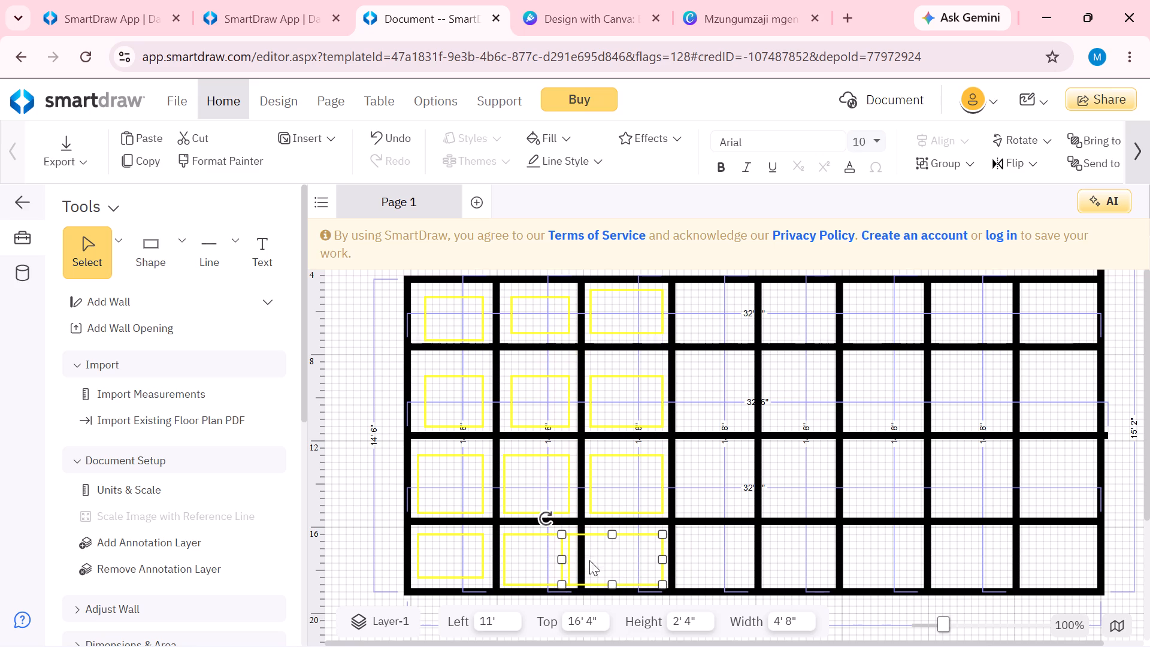
pyautogui.moveTo(563, 557); pyautogui.dragTo(587, 557)
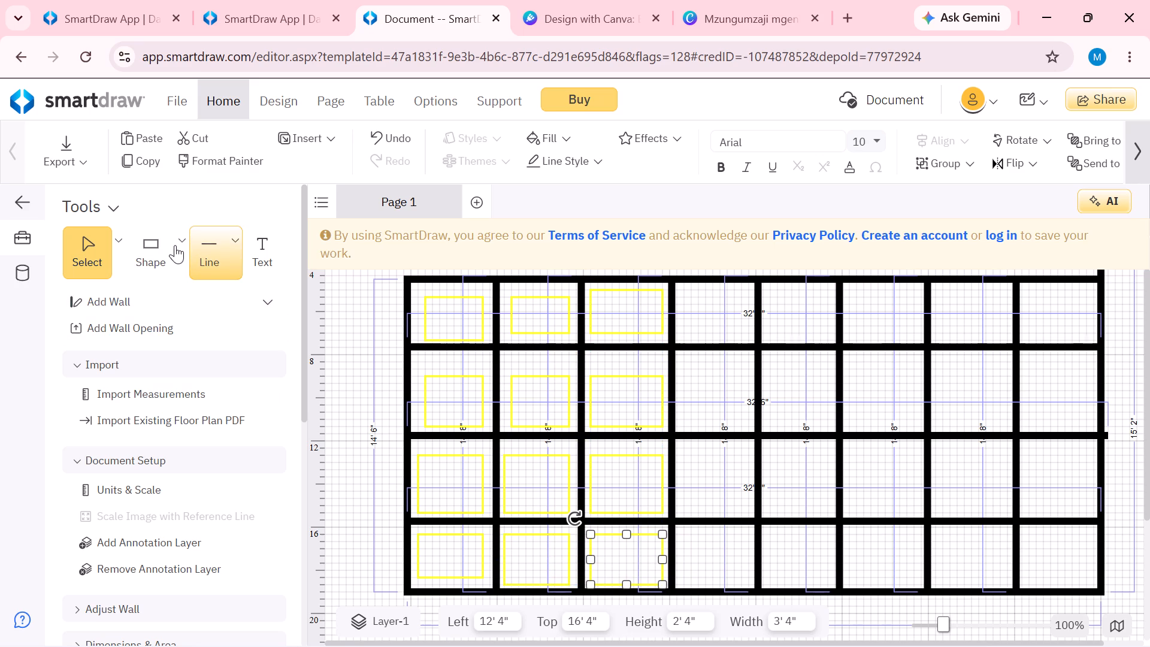
# Place a yellow-outlined rectangle in the fourth column's top cell, resized to about 2' 8" wide by 2' high.
pyautogui.click(177, 239)
pyautogui.click(201, 319)
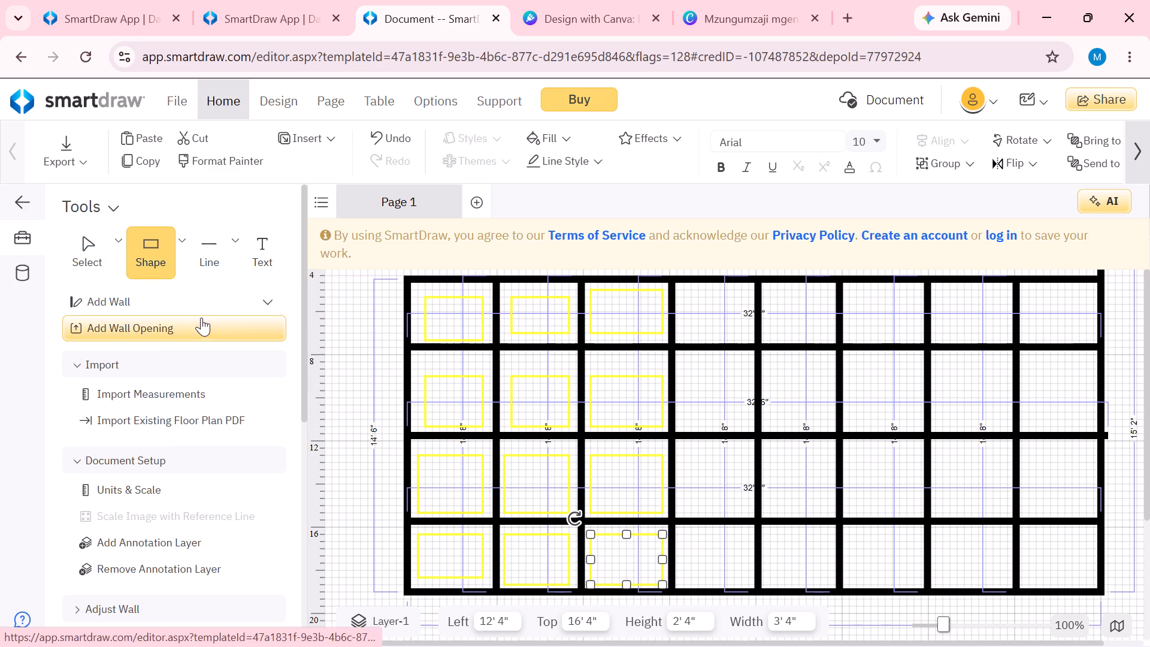
pyautogui.click(710, 308)
pyautogui.moveTo(711, 275); pyautogui.dragTo(709, 288)
pyautogui.click(710, 337)
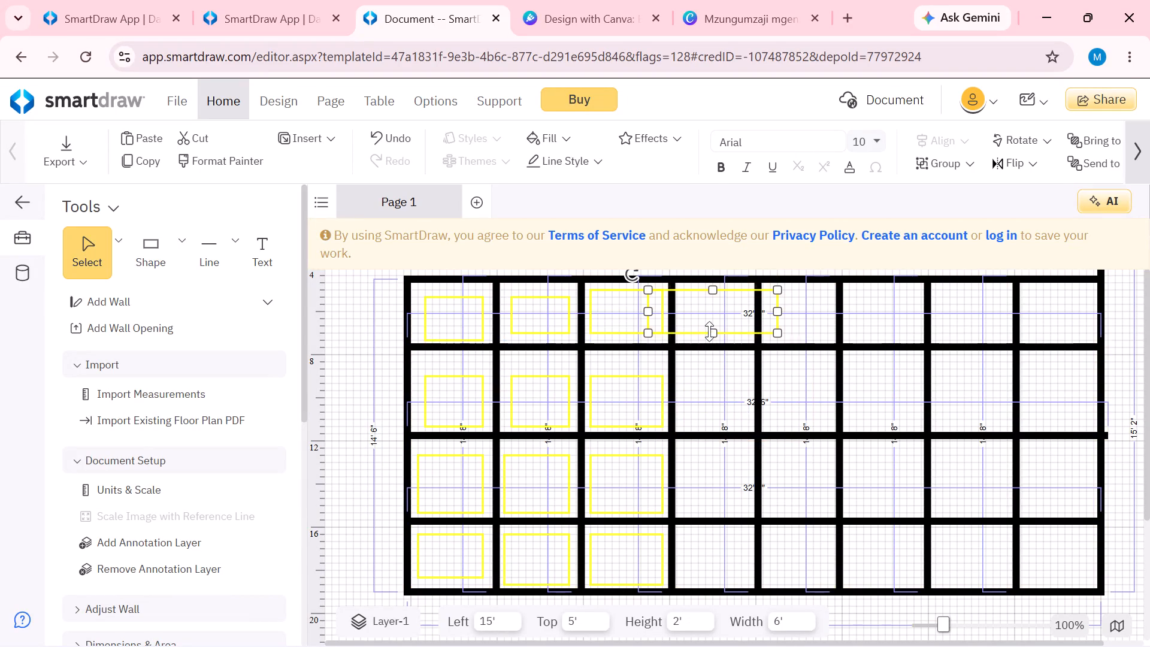
pyautogui.moveTo(649, 313); pyautogui.dragTo(674, 318)
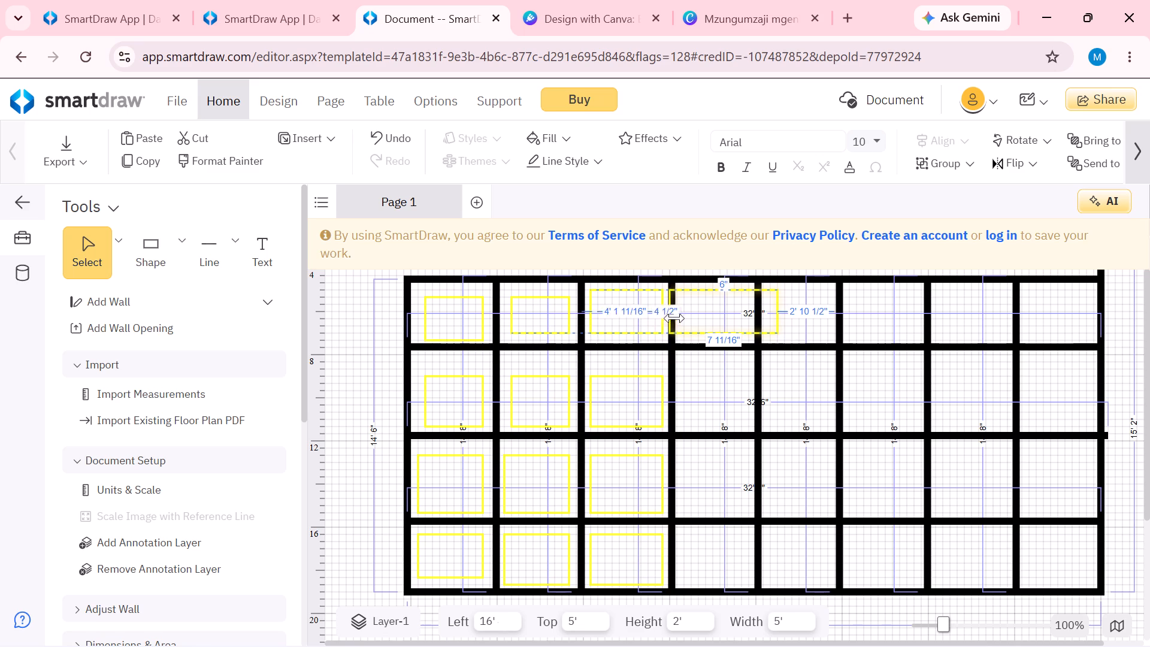
pyautogui.moveTo(674, 318); pyautogui.dragTo(682, 318)
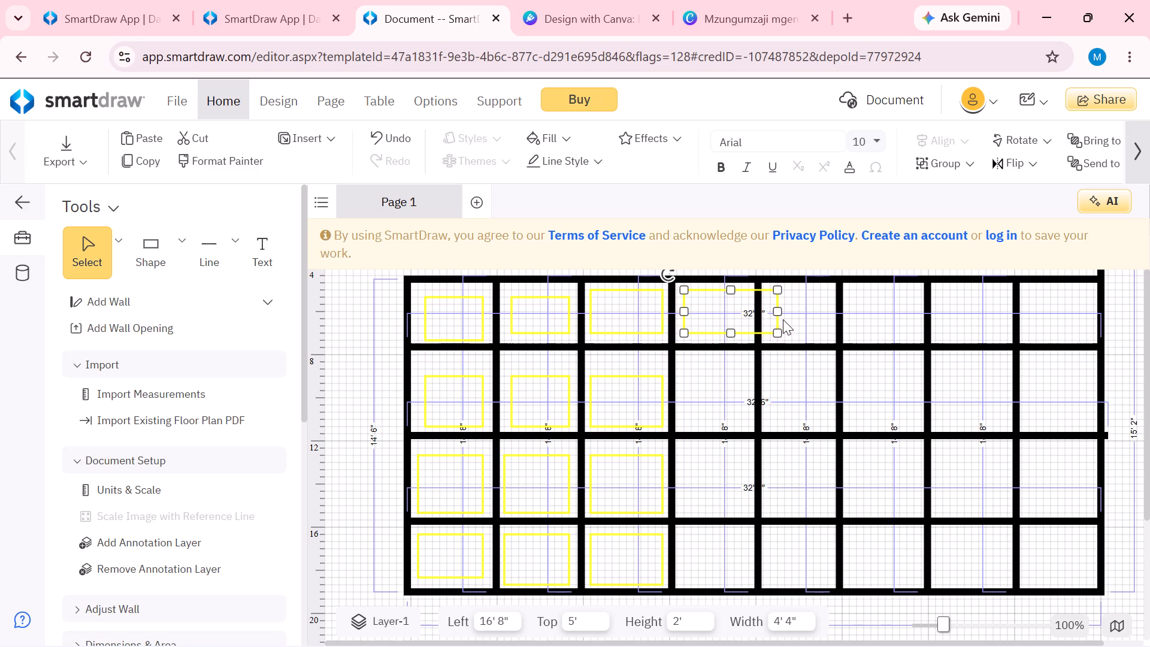
pyautogui.moveTo(778, 309); pyautogui.dragTo(744, 315)
# Place a yellow-outlined rectangle in the fourth column's second cell, resized to about 3' wide by 2' high.
pyautogui.click(181, 242)
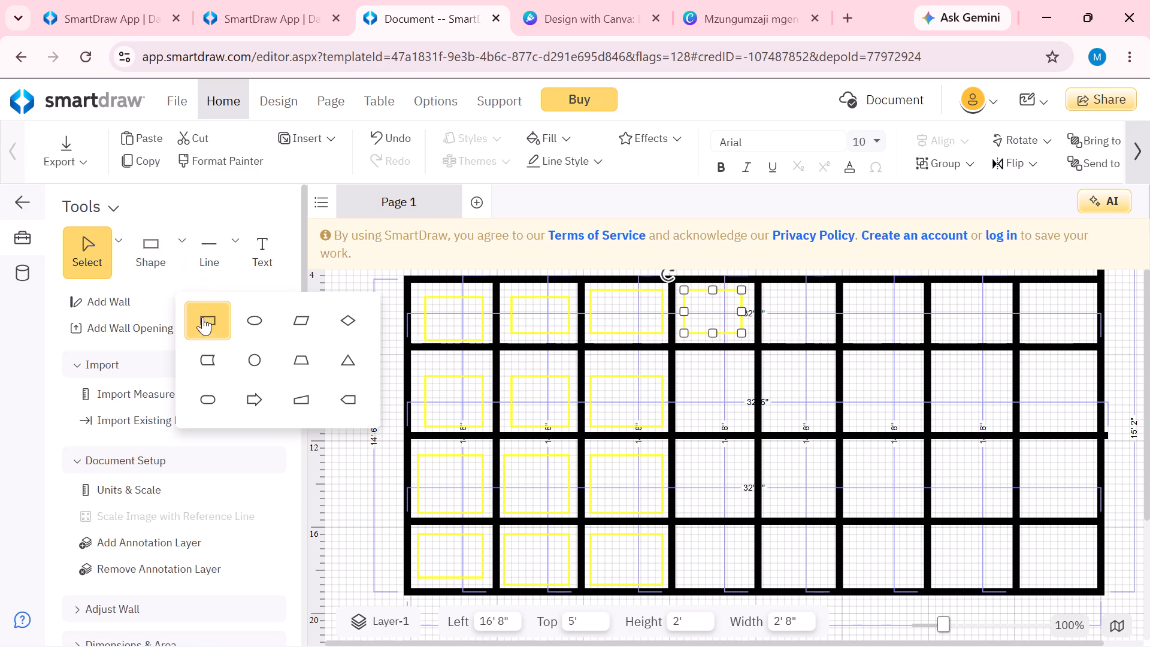
pyautogui.click(205, 326)
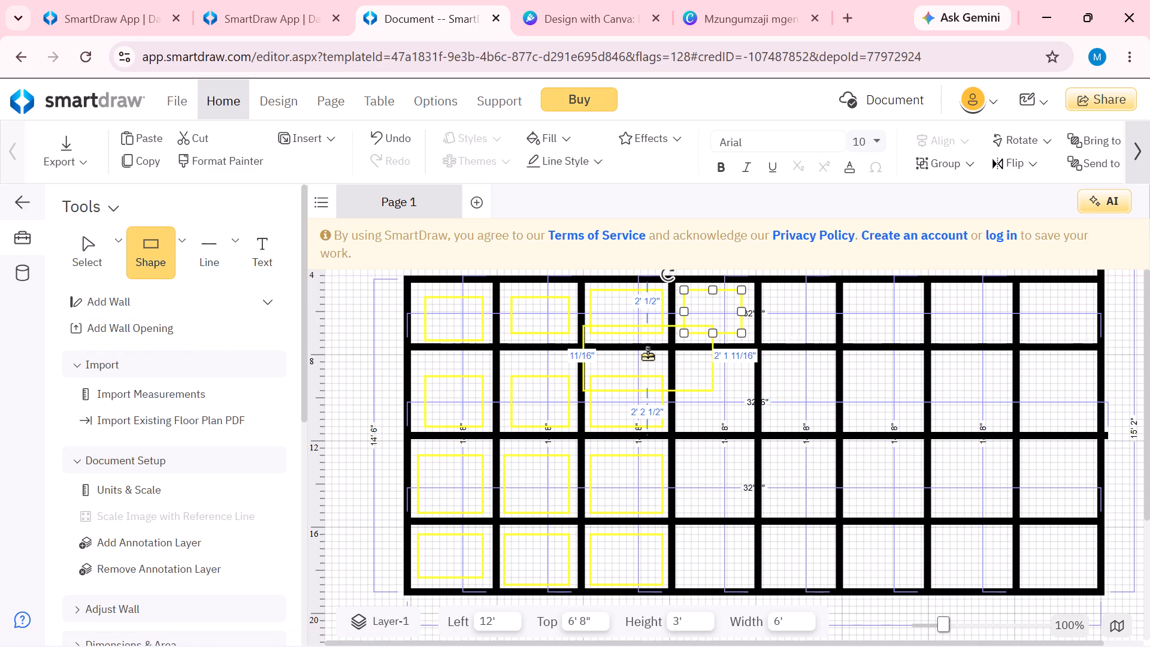
pyautogui.click(721, 389)
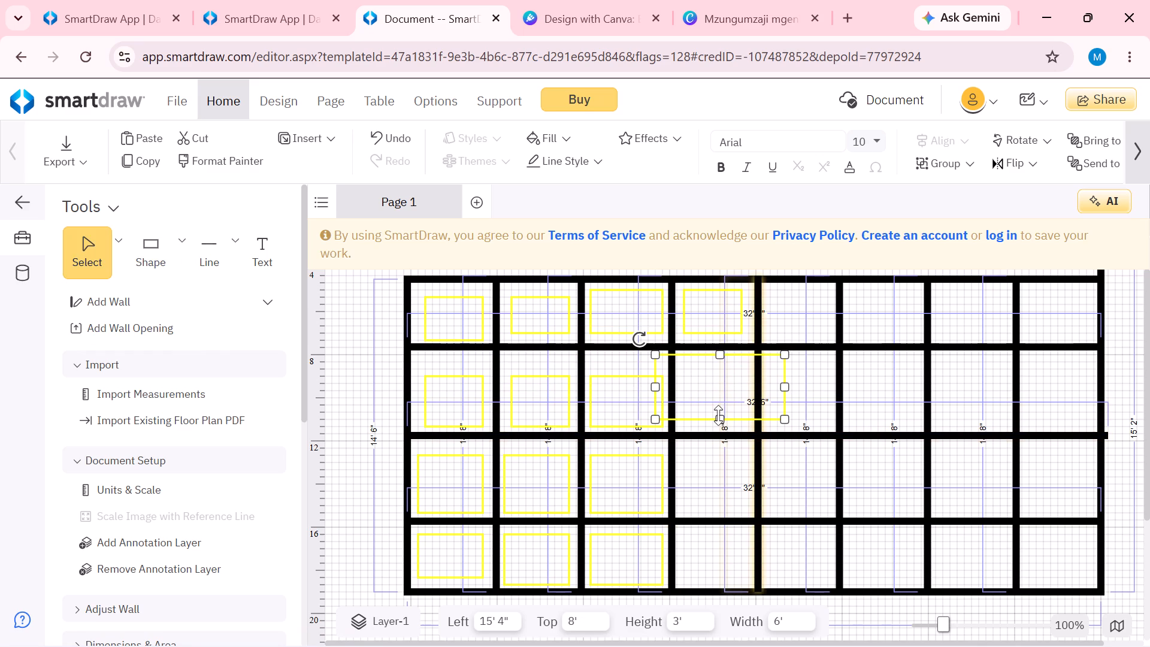
pyautogui.moveTo(720, 353); pyautogui.dragTo(719, 367)
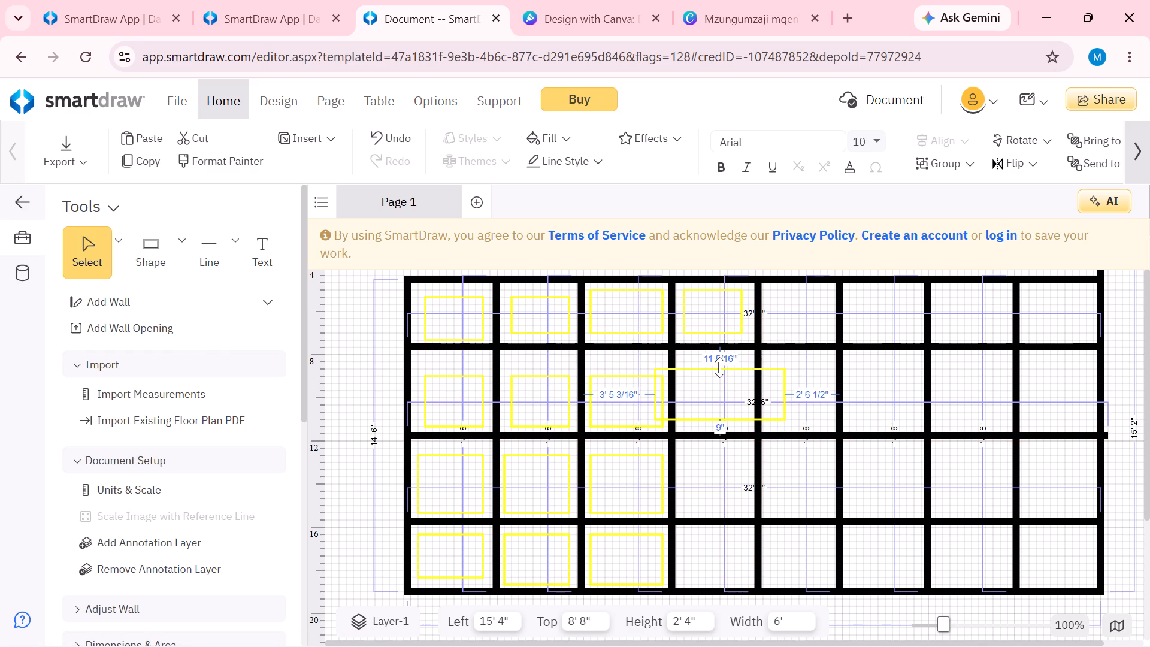
pyautogui.moveTo(719, 367); pyautogui.dragTo(719, 372)
pyautogui.moveTo(785, 399); pyautogui.dragTo(770, 398)
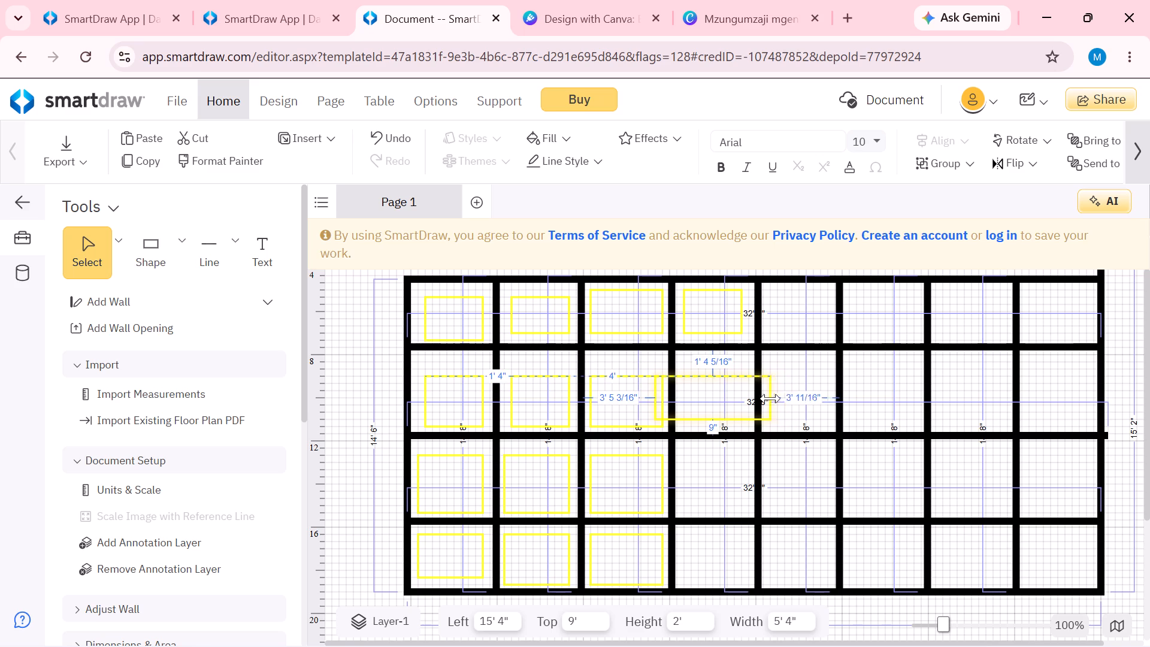
pyautogui.moveTo(770, 398); pyautogui.dragTo(750, 398)
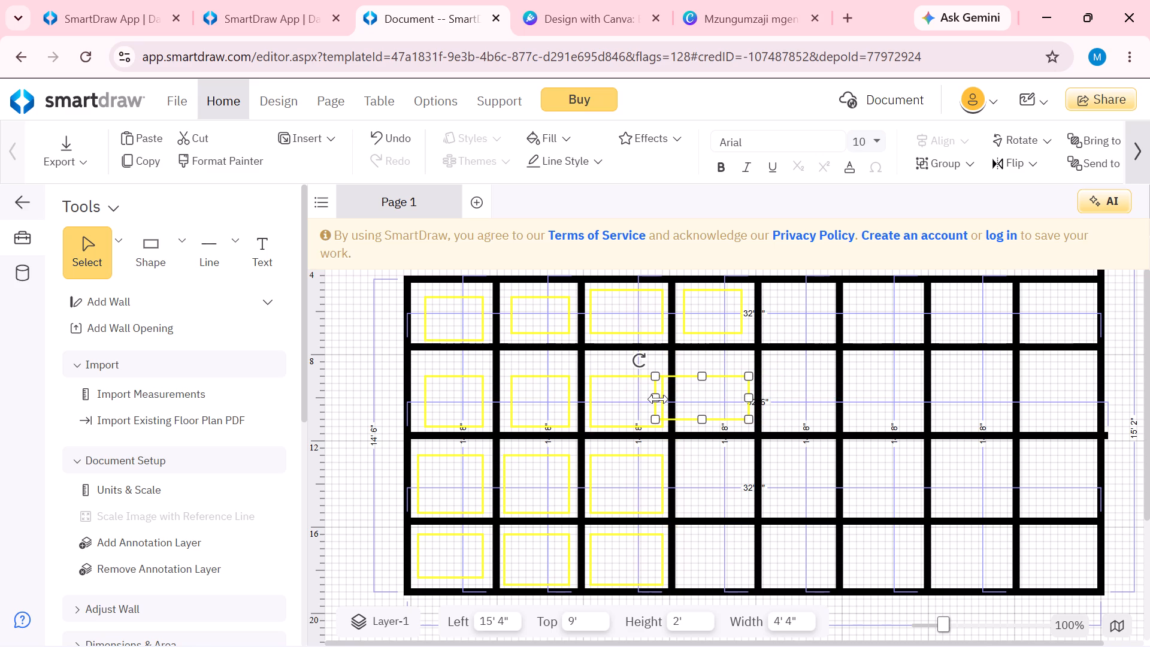
pyautogui.moveTo(658, 399); pyautogui.dragTo(677, 397)
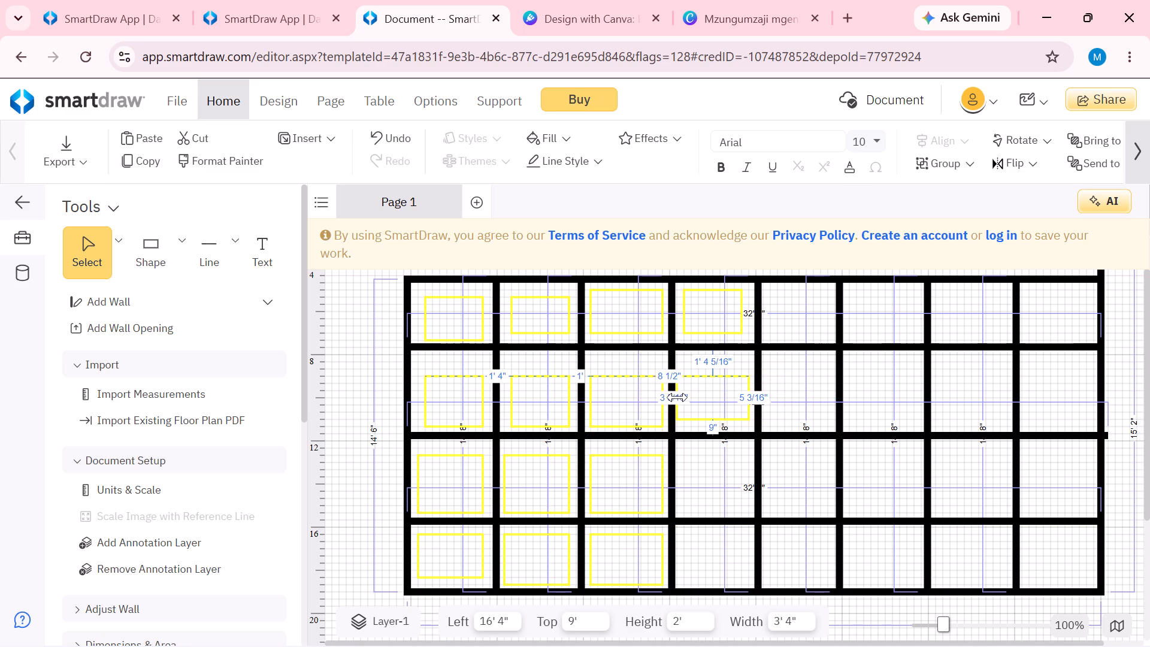
pyautogui.moveTo(677, 397); pyautogui.dragTo(683, 394)
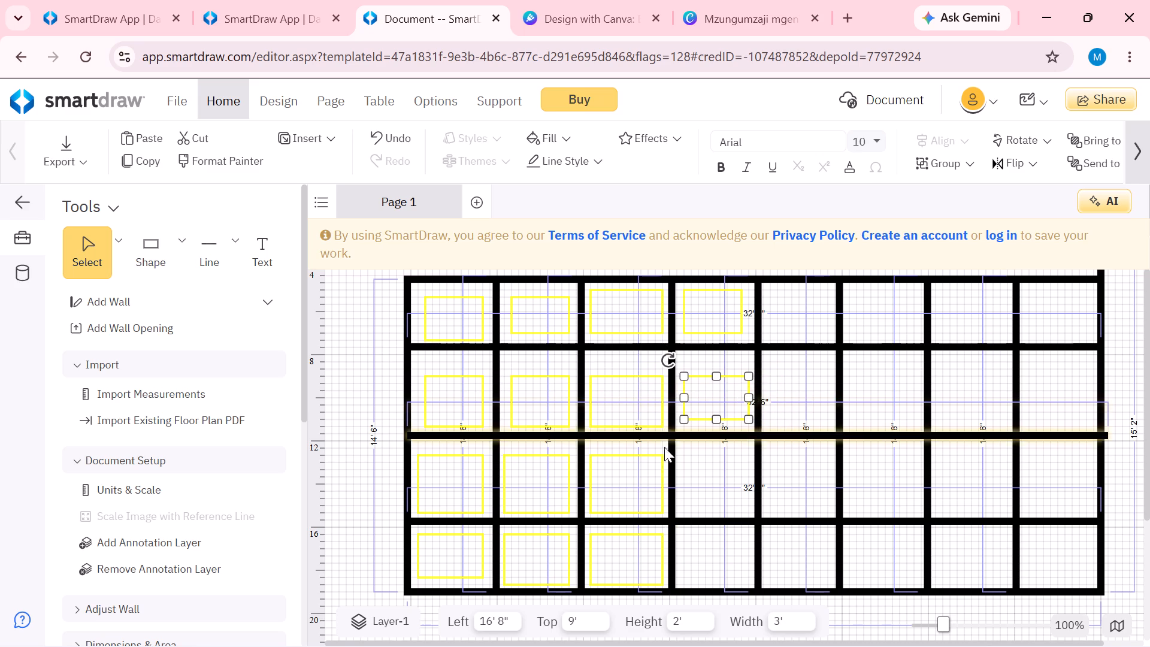
# Place a yellow-outlined rectangle in the fourth column's third cell, resized to about 3' wide by 3' high.
pyautogui.click(184, 249)
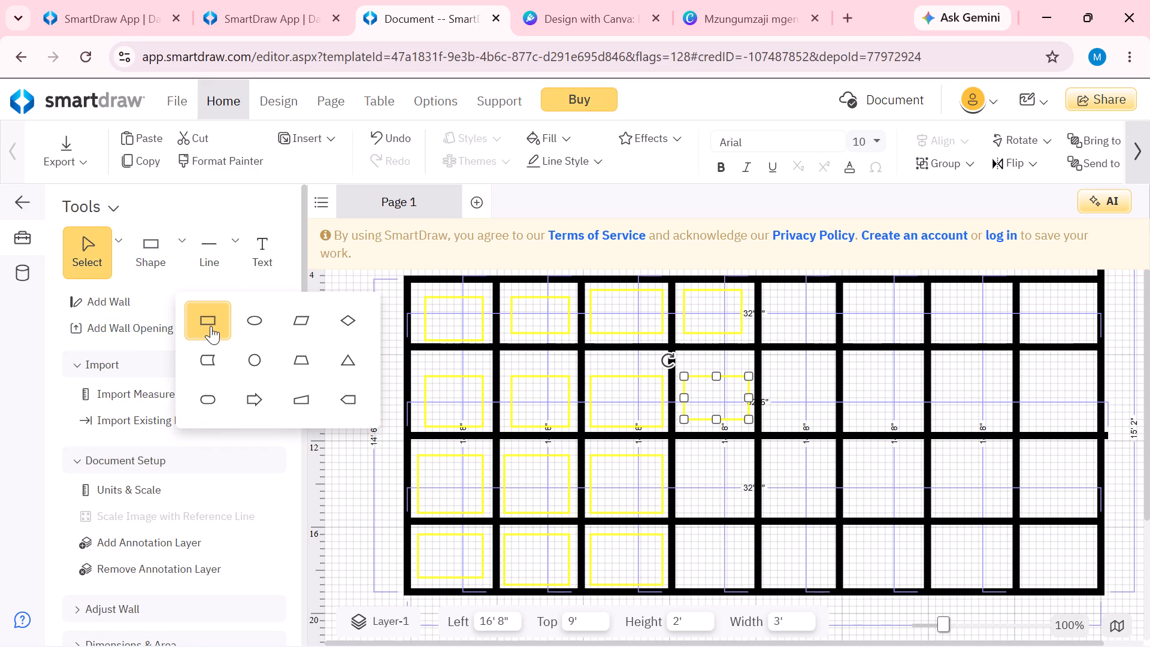
pyautogui.click(206, 323)
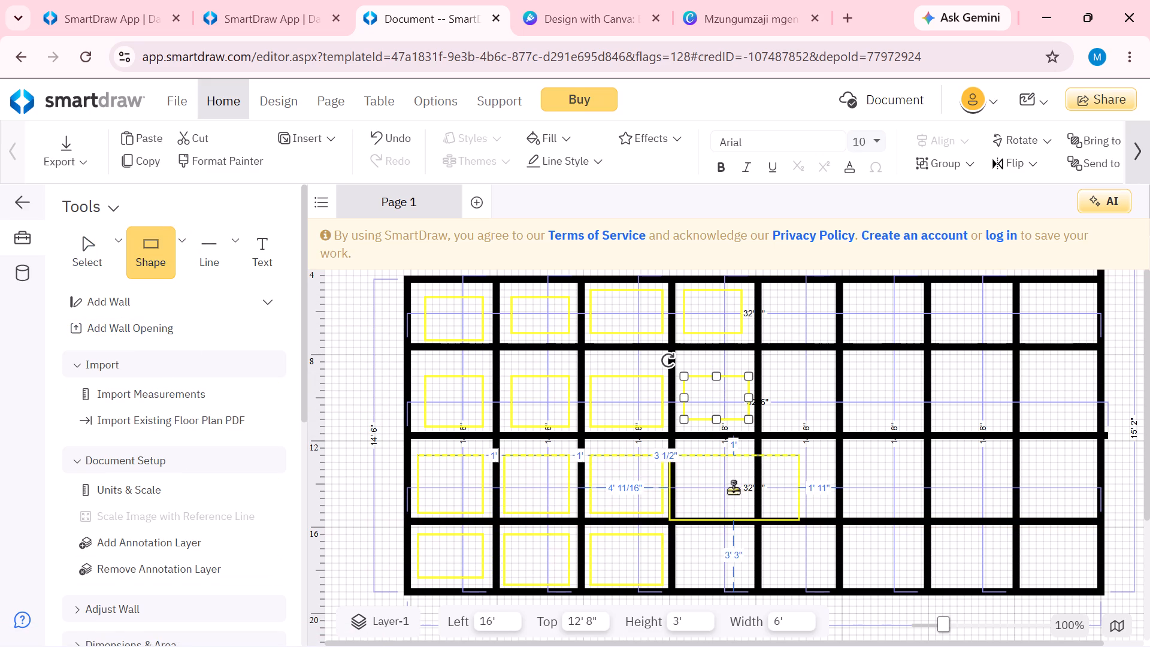
pyautogui.click(710, 482)
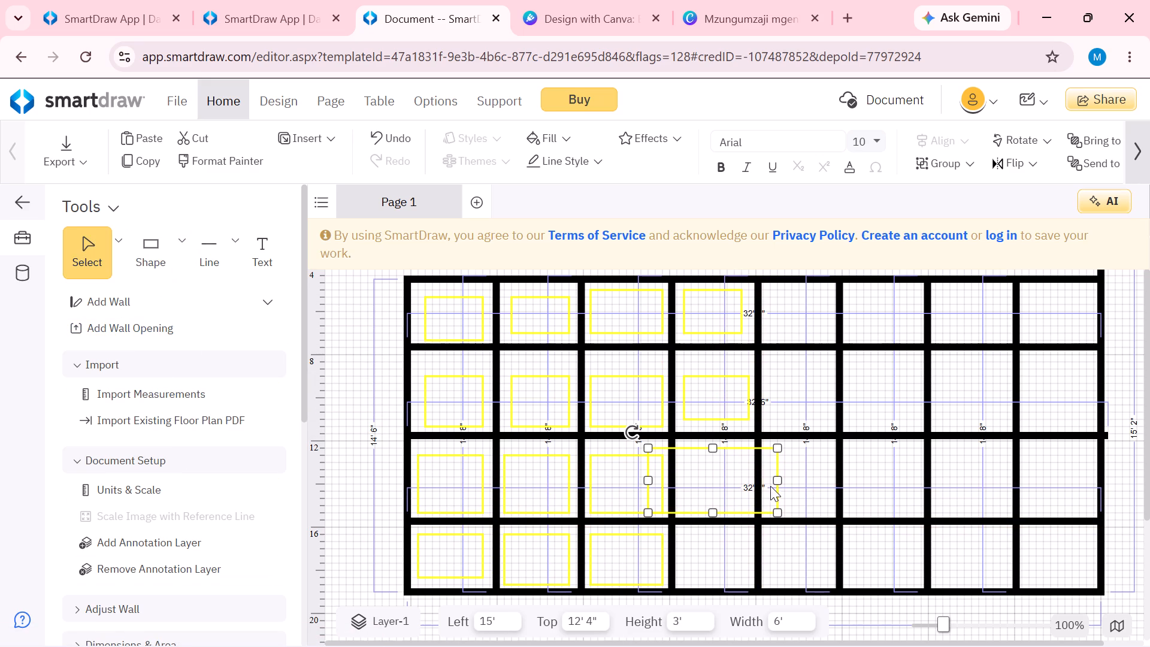
pyautogui.moveTo(776, 481); pyautogui.dragTo(753, 485)
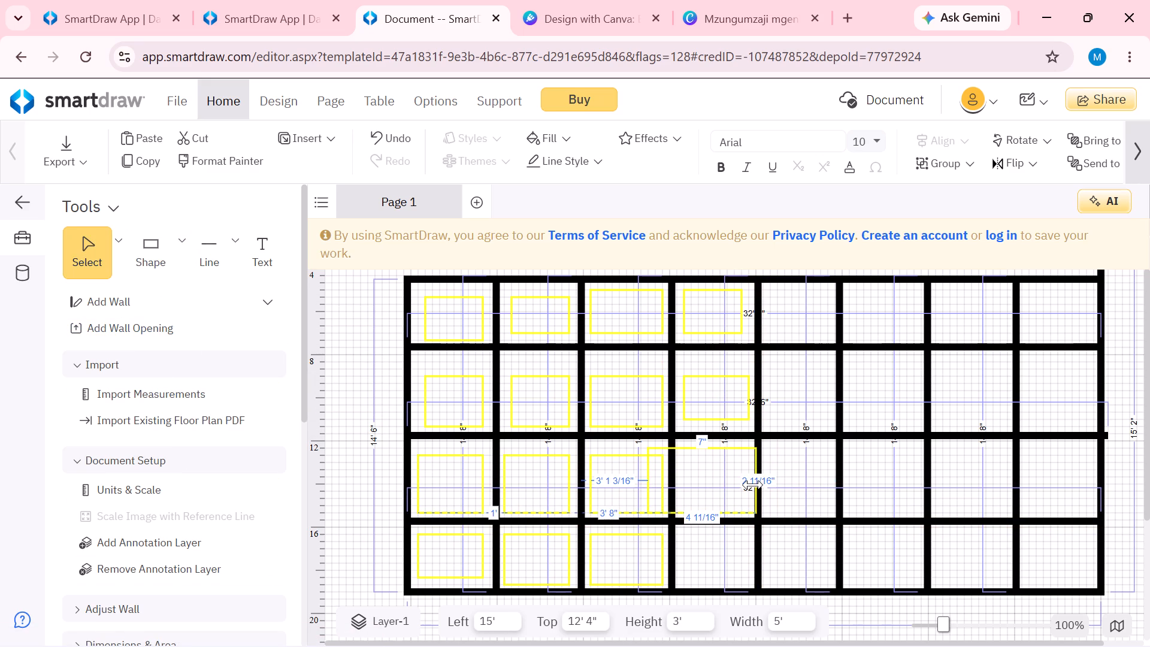
pyautogui.moveTo(753, 485); pyautogui.dragTo(752, 485)
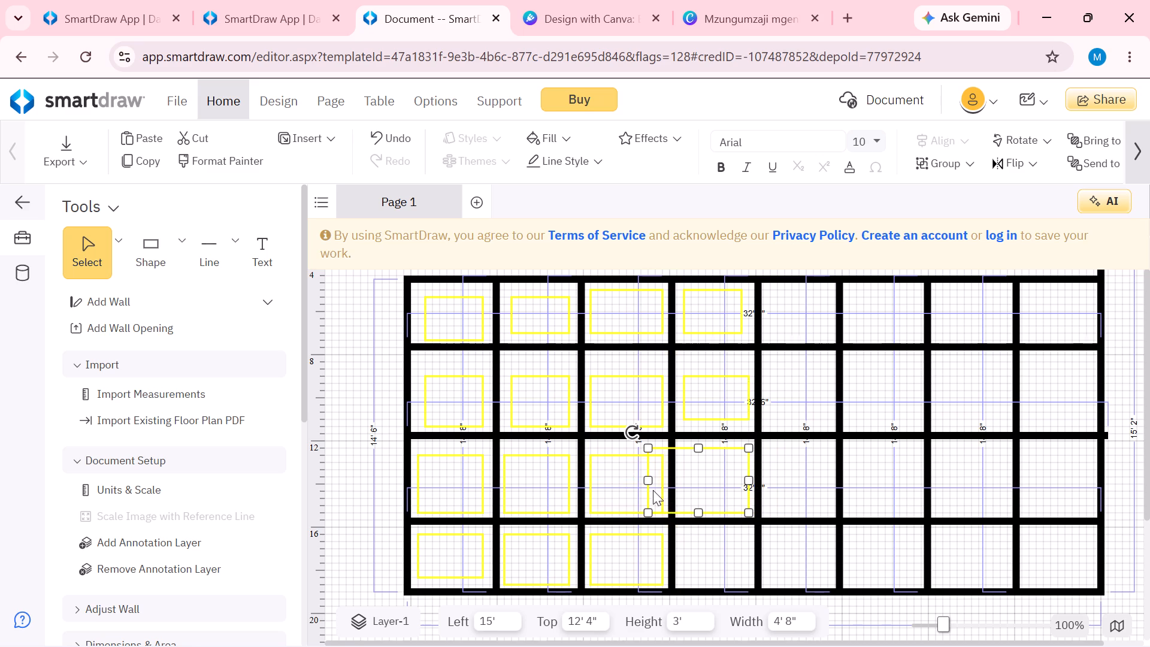
pyautogui.moveTo(649, 482); pyautogui.dragTo(682, 481)
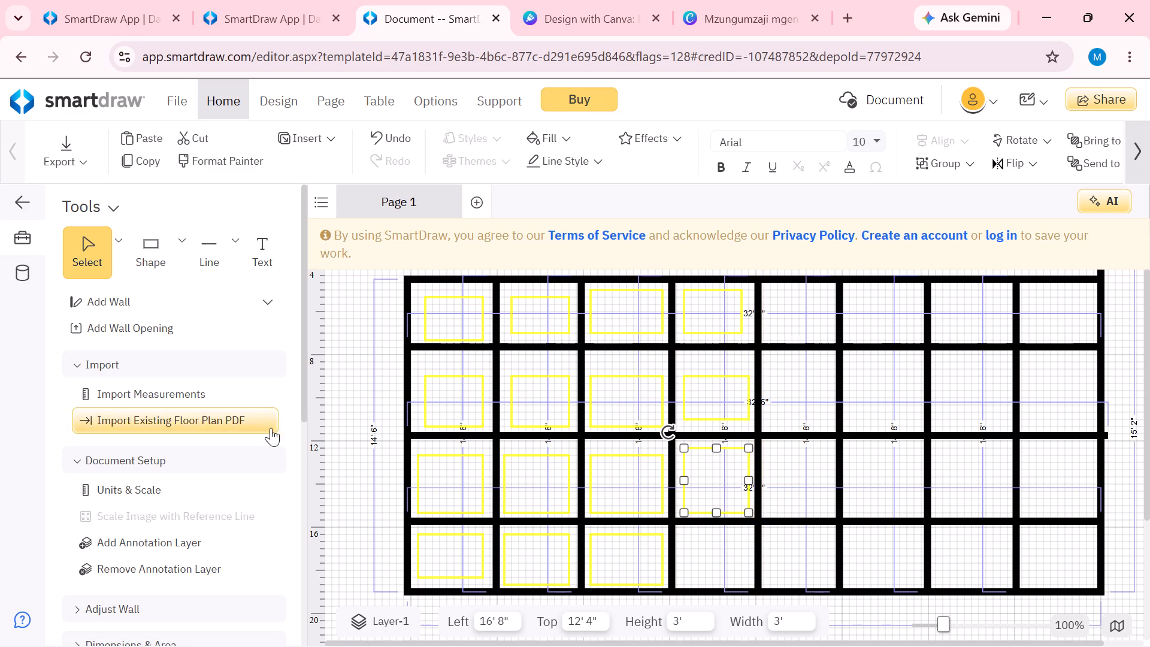
# Place a yellow-outlined rectangle in the fourth column's bottom cell, resized to about 3' wide by 2' 4" high.
pyautogui.click(177, 238)
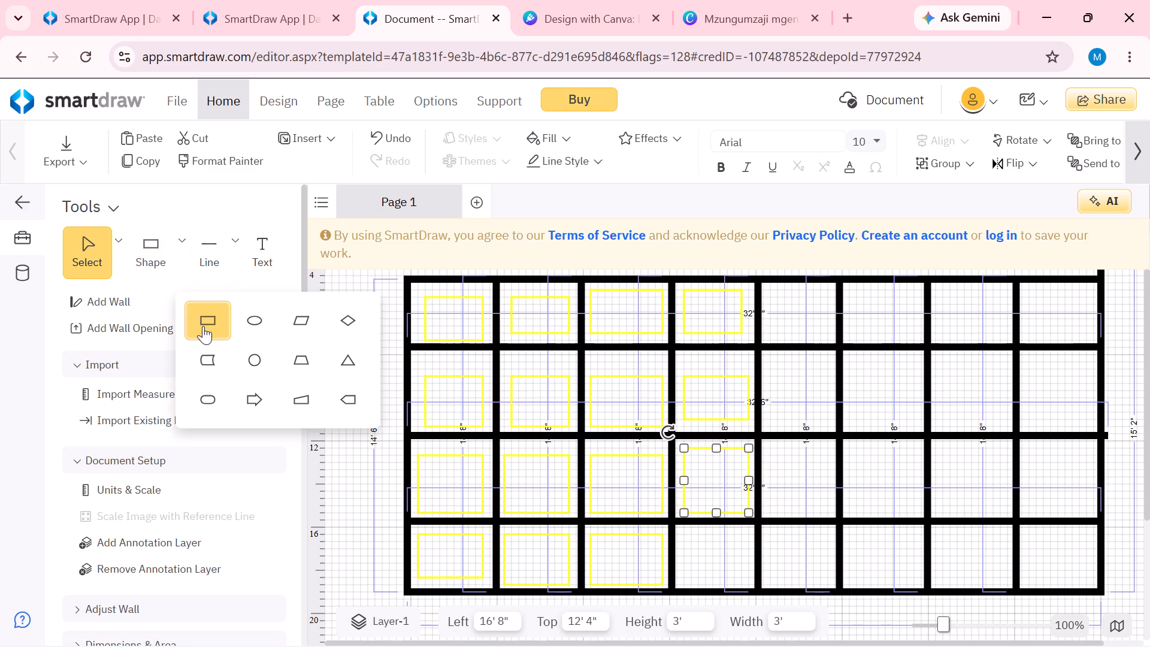
pyautogui.click(203, 326)
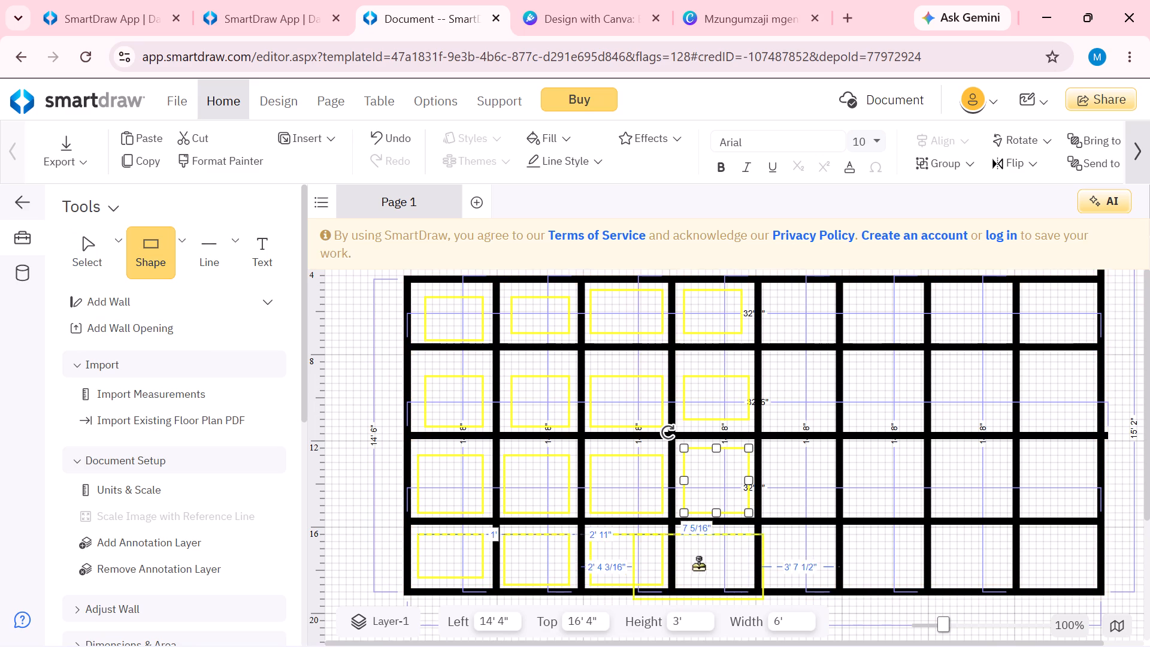
pyautogui.click(704, 563)
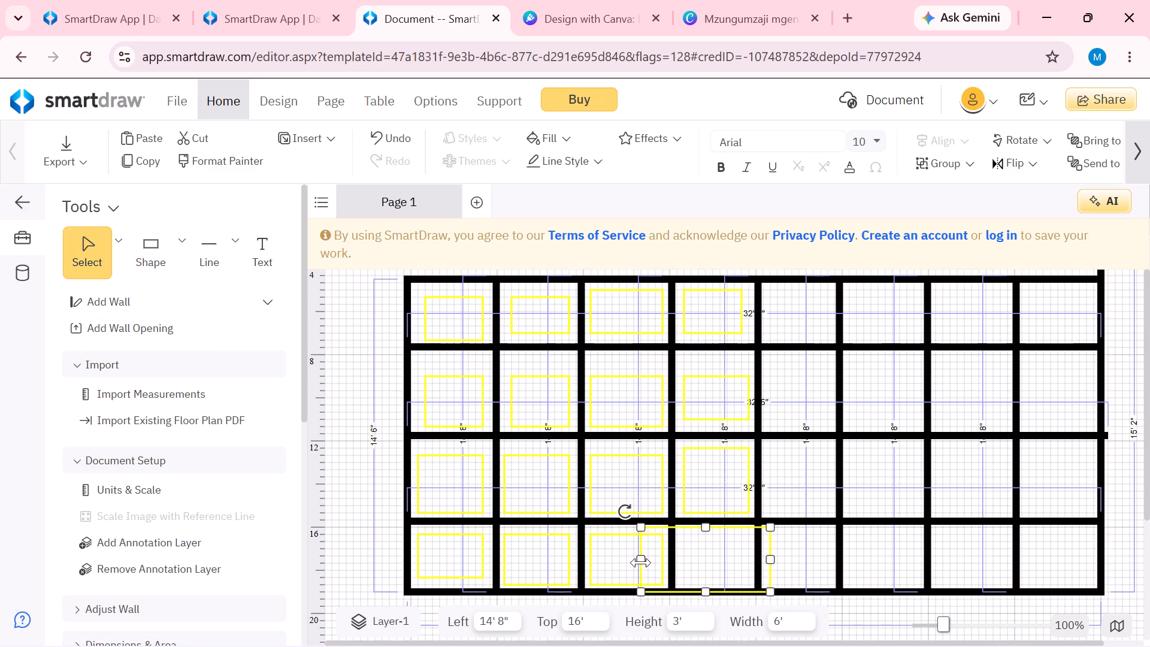
pyautogui.moveTo(640, 561); pyautogui.dragTo(680, 563)
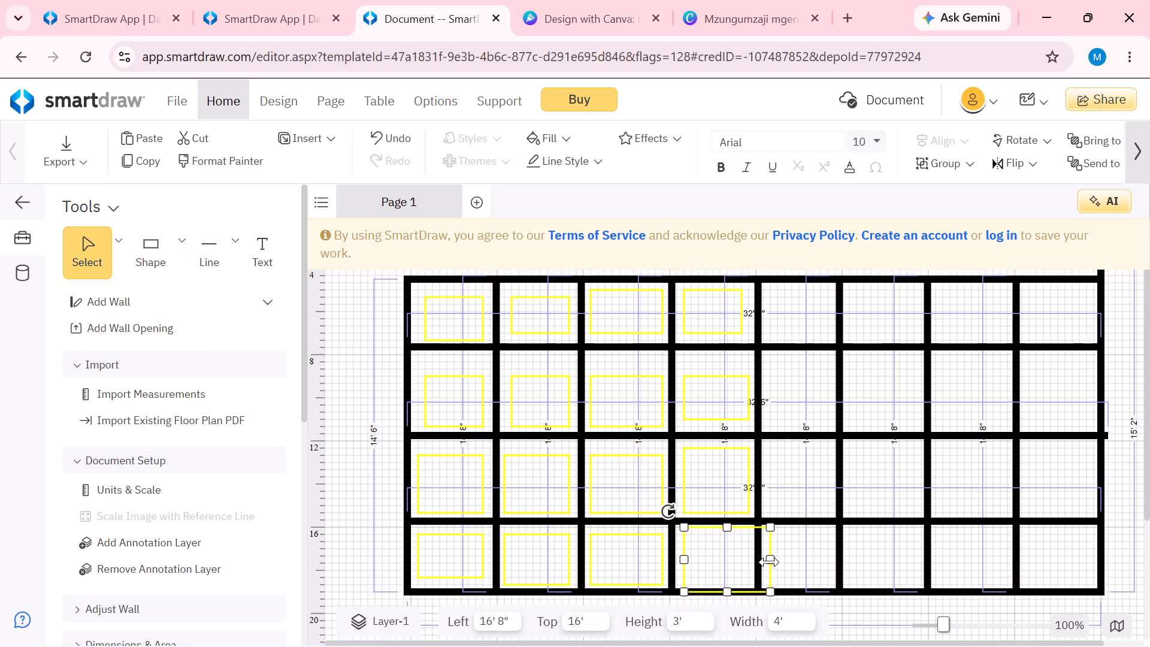
pyautogui.moveTo(769, 562); pyautogui.dragTo(749, 561)
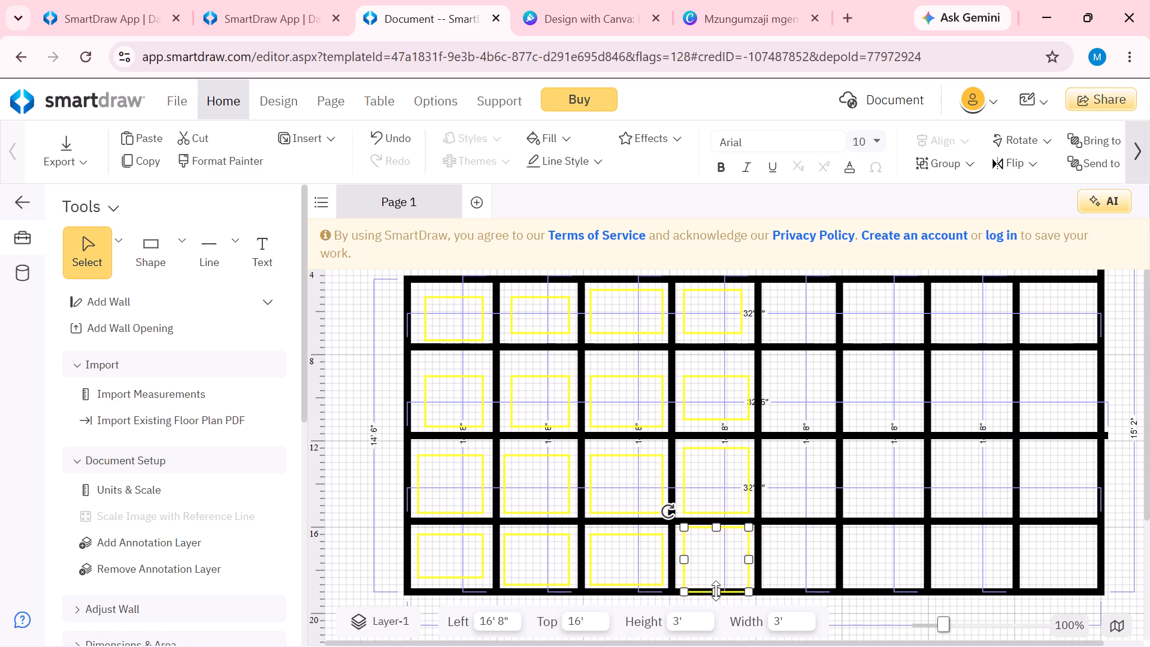
pyautogui.moveTo(716, 591); pyautogui.dragTo(713, 584)
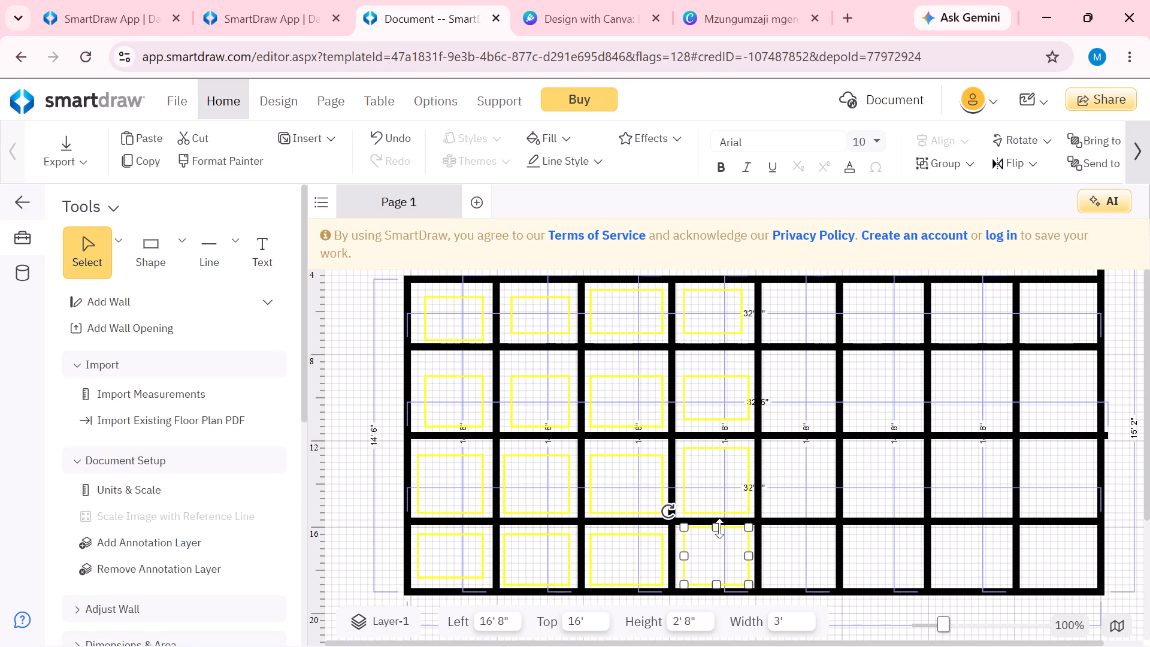
pyautogui.click(718, 528)
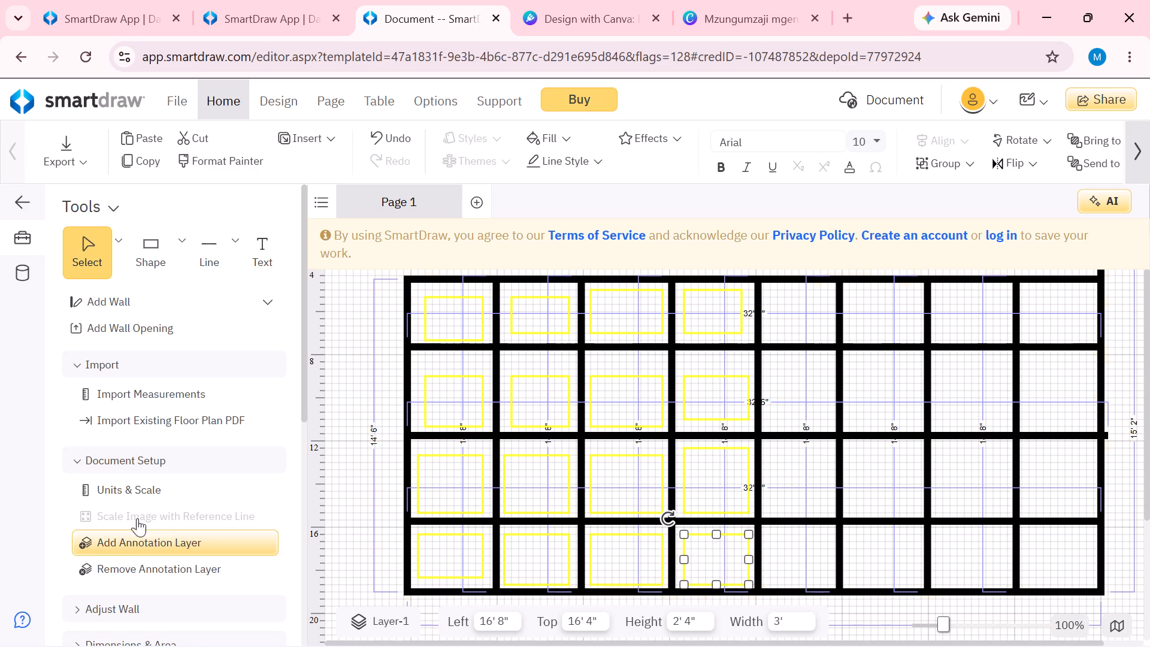
# Place a yellow-outlined rectangle in the fifth column's top cell, resized to about 2' 4" wide by 2' high.
pyautogui.click(172, 244)
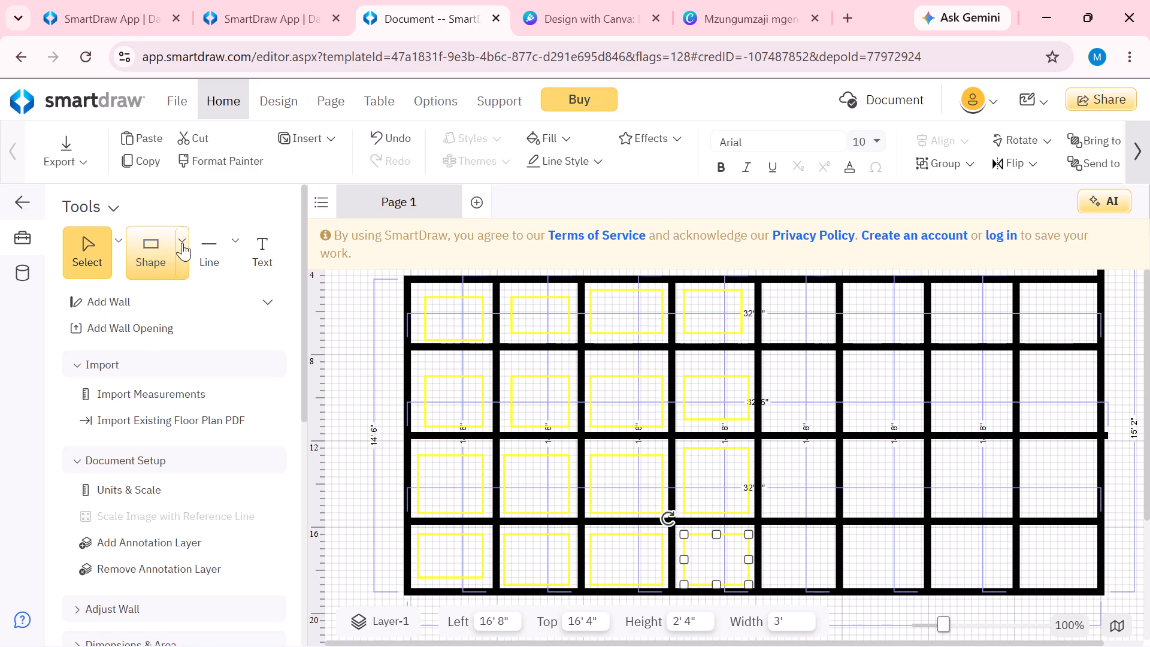
pyautogui.click(183, 238)
pyautogui.click(202, 315)
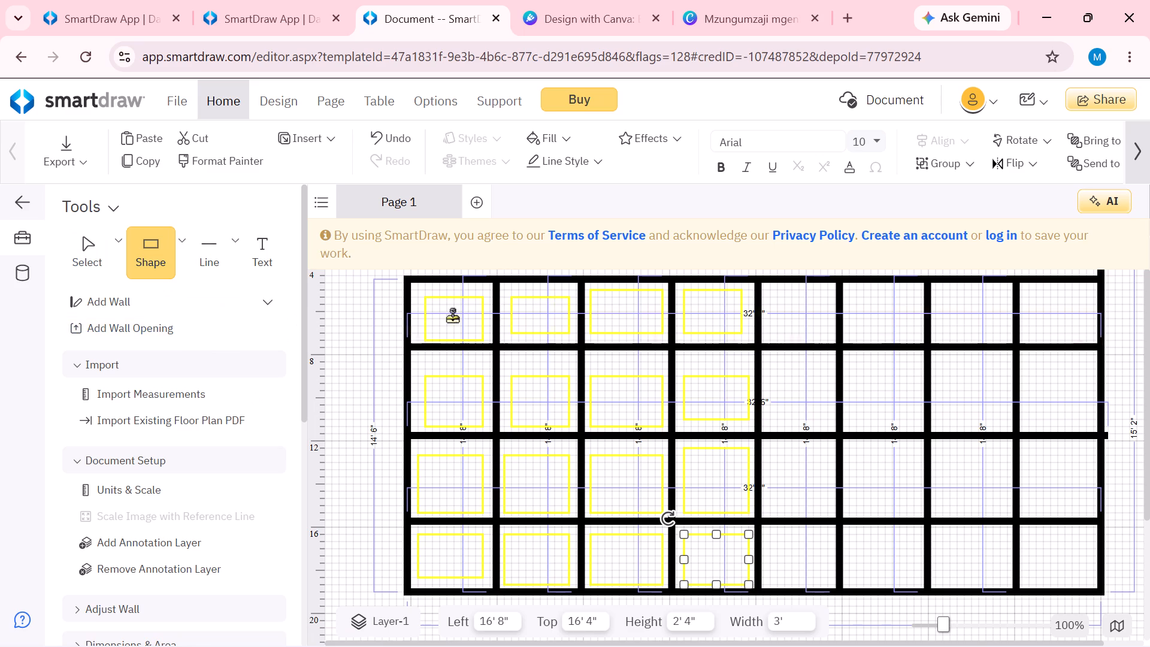
pyautogui.click(786, 310)
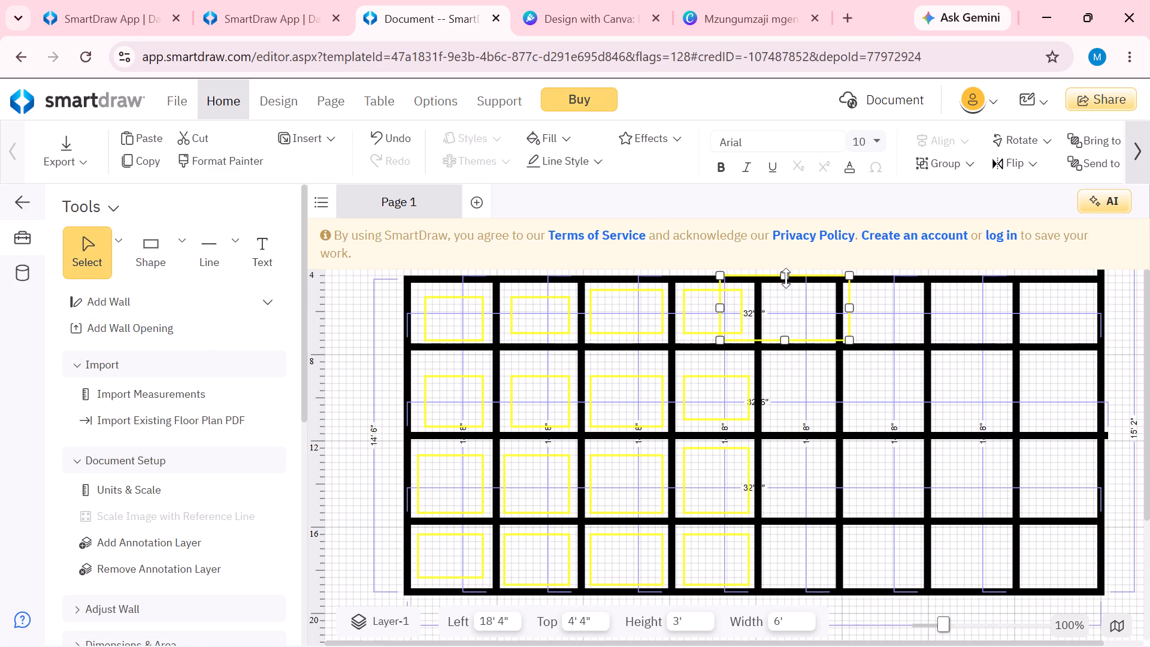
pyautogui.moveTo(784, 275); pyautogui.dragTo(788, 285)
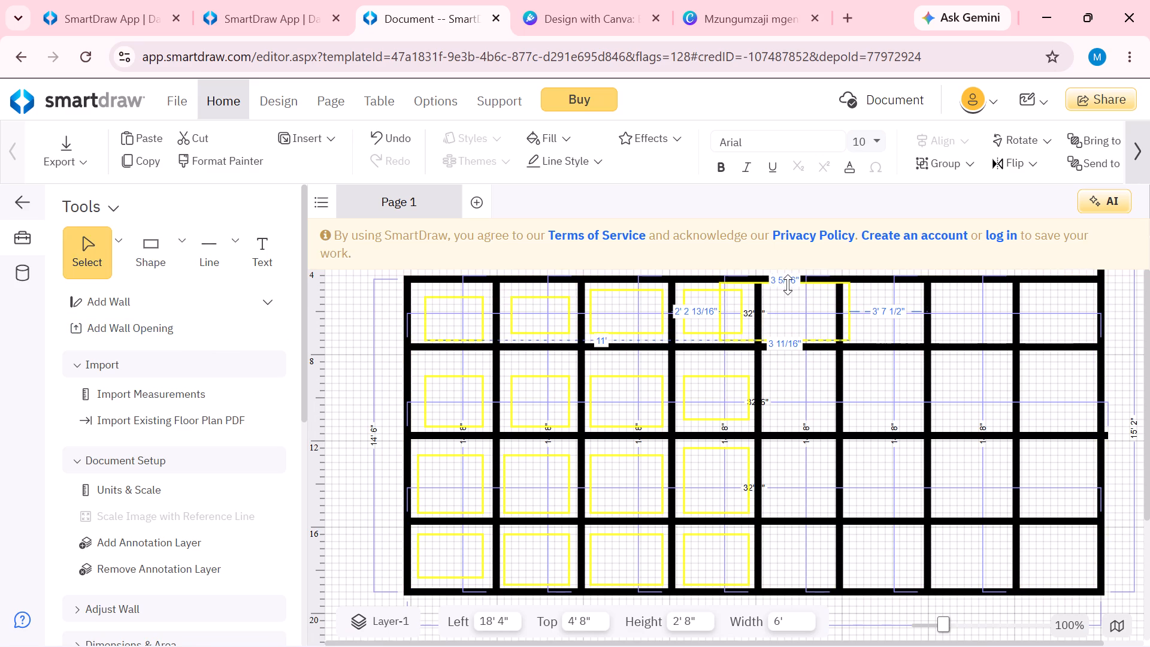
pyautogui.moveTo(788, 285); pyautogui.dragTo(791, 288)
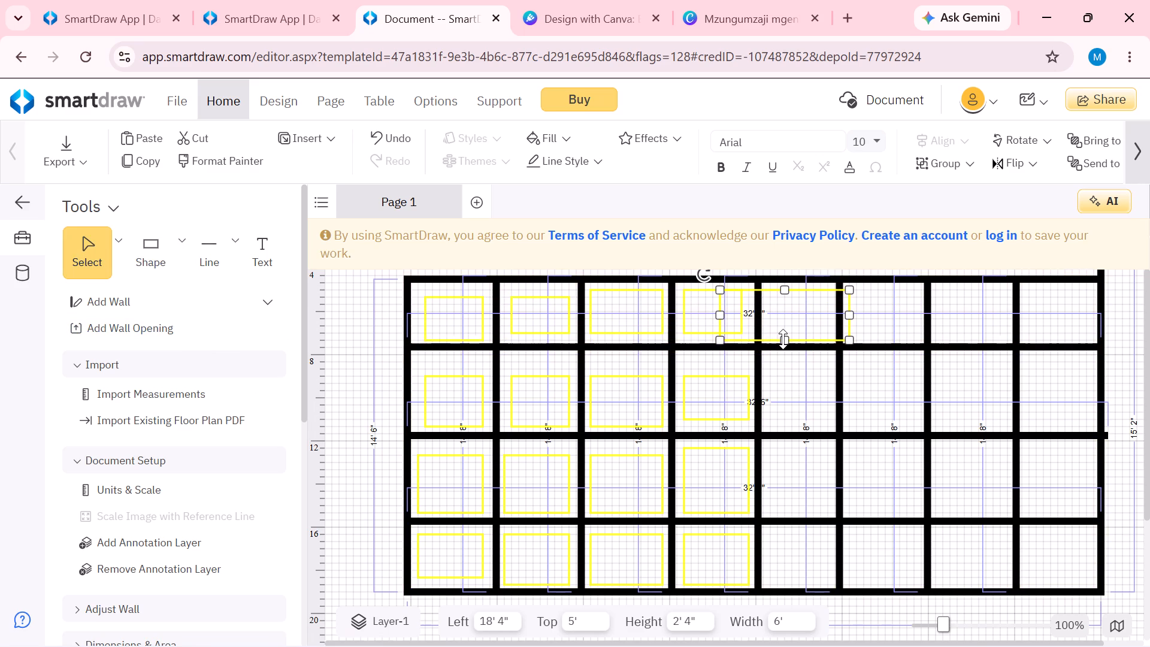
pyautogui.click(783, 339)
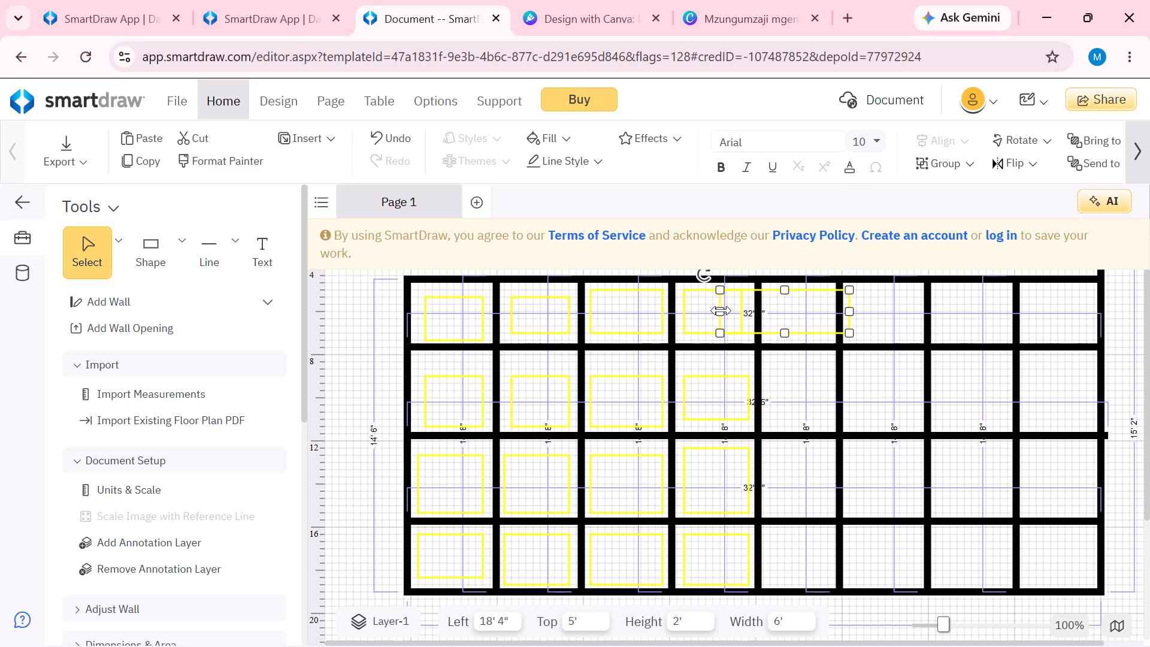
pyautogui.moveTo(721, 310); pyautogui.dragTo(766, 313)
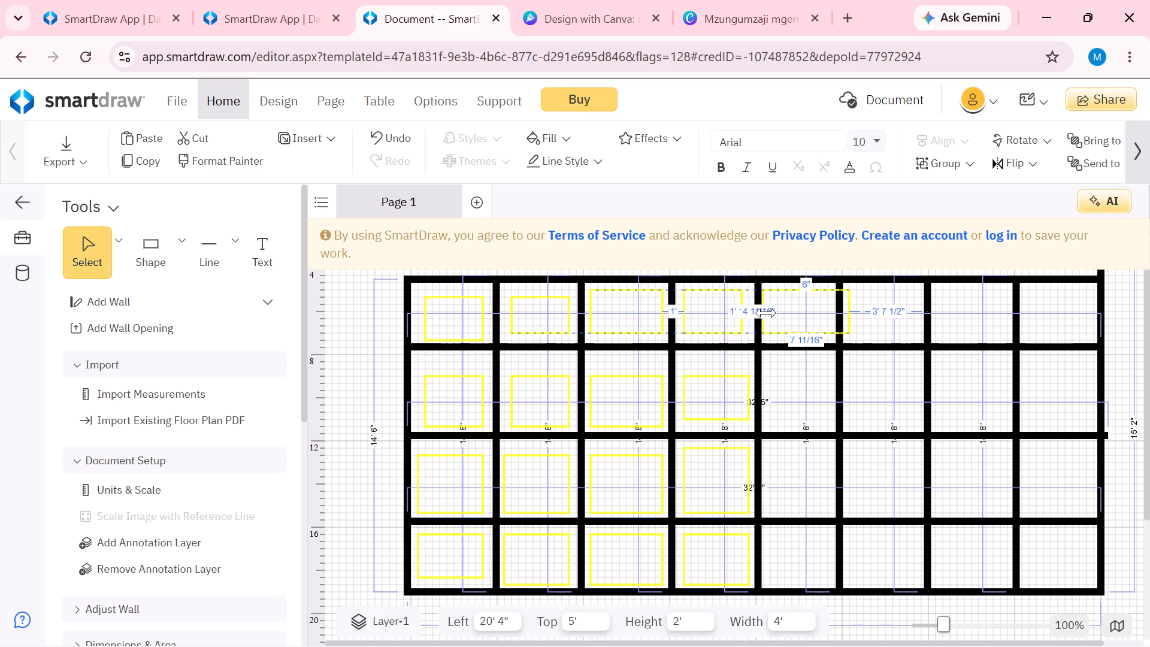
pyautogui.moveTo(766, 313); pyautogui.dragTo(769, 313)
pyautogui.moveTo(849, 310); pyautogui.dragTo(834, 316)
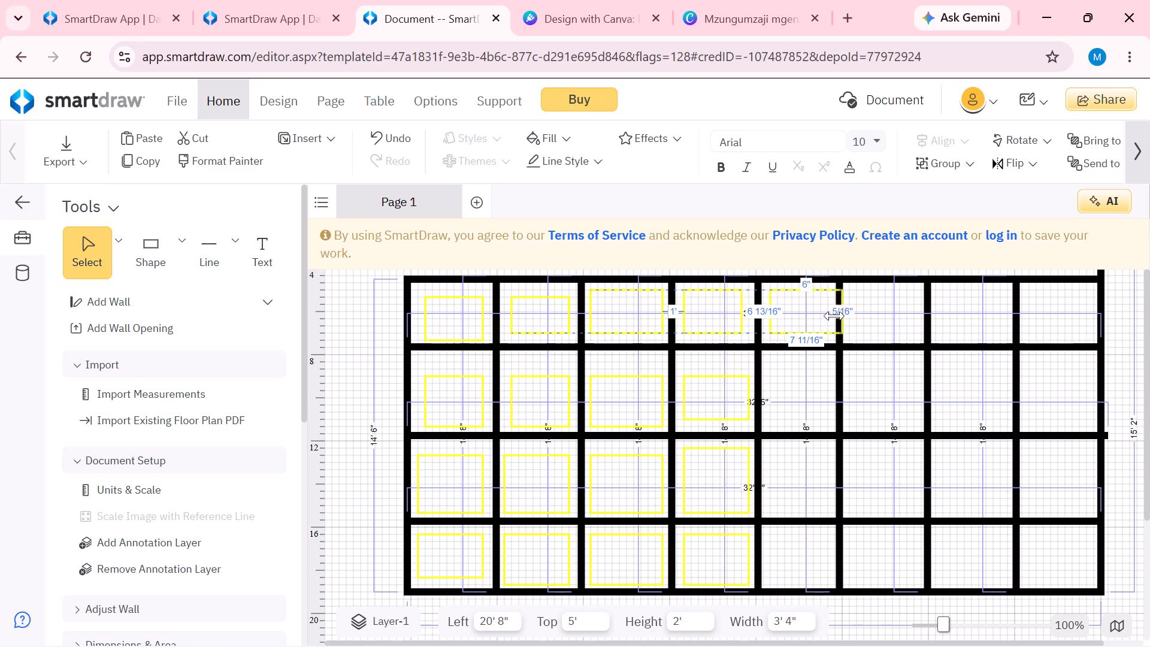
pyautogui.moveTo(834, 316); pyautogui.dragTo(824, 316)
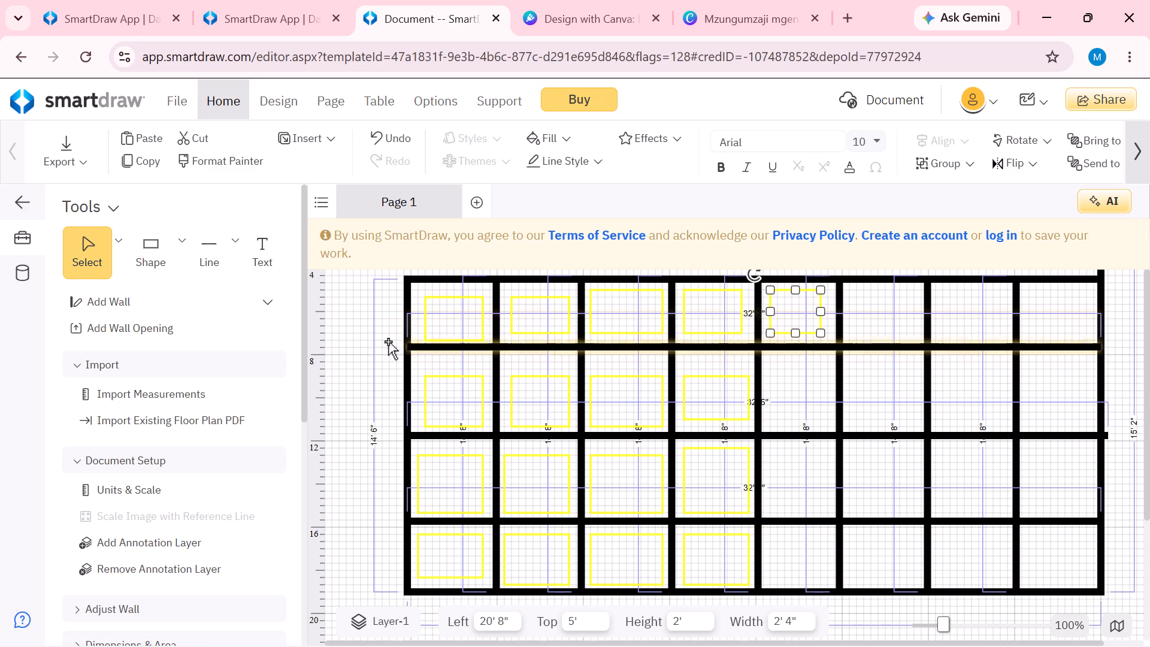
# Place a yellow-outlined rectangle in the fifth column's second cell, resized to about 2' 4" wide by 2' high.
pyautogui.click(176, 240)
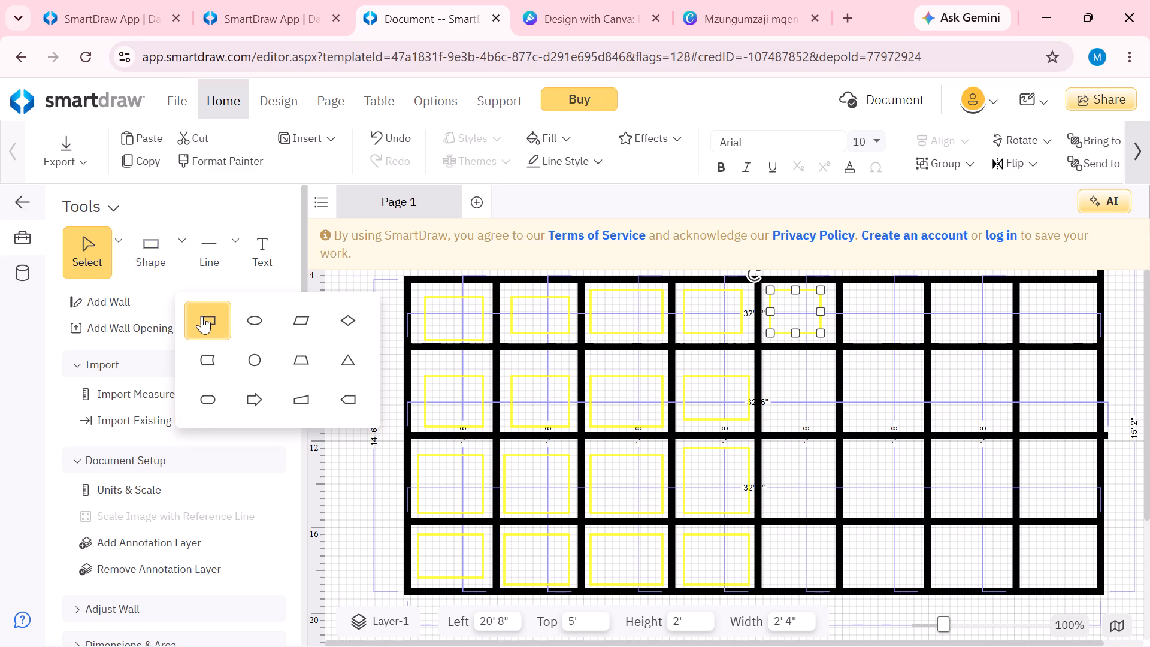
pyautogui.click(202, 316)
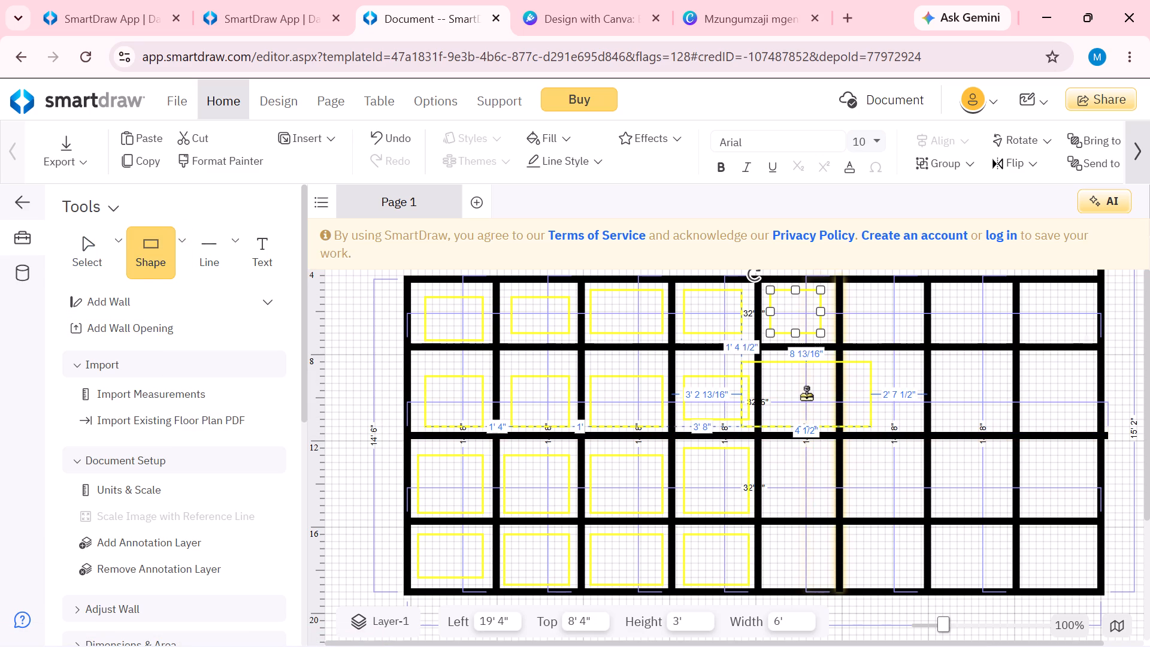
pyautogui.click(806, 395)
pyautogui.moveTo(873, 392); pyautogui.dragTo(824, 395)
pyautogui.moveTo(743, 397); pyautogui.dragTo(746, 395)
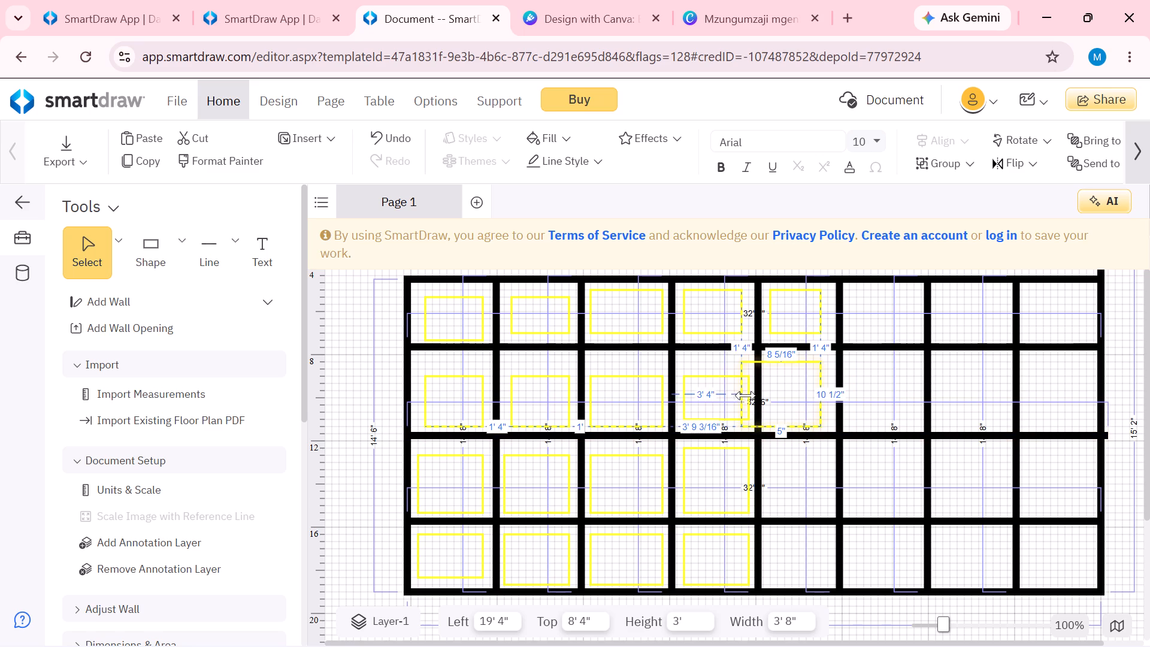
pyautogui.moveTo(746, 395); pyautogui.dragTo(773, 393)
pyautogui.moveTo(796, 360); pyautogui.dragTo(794, 369)
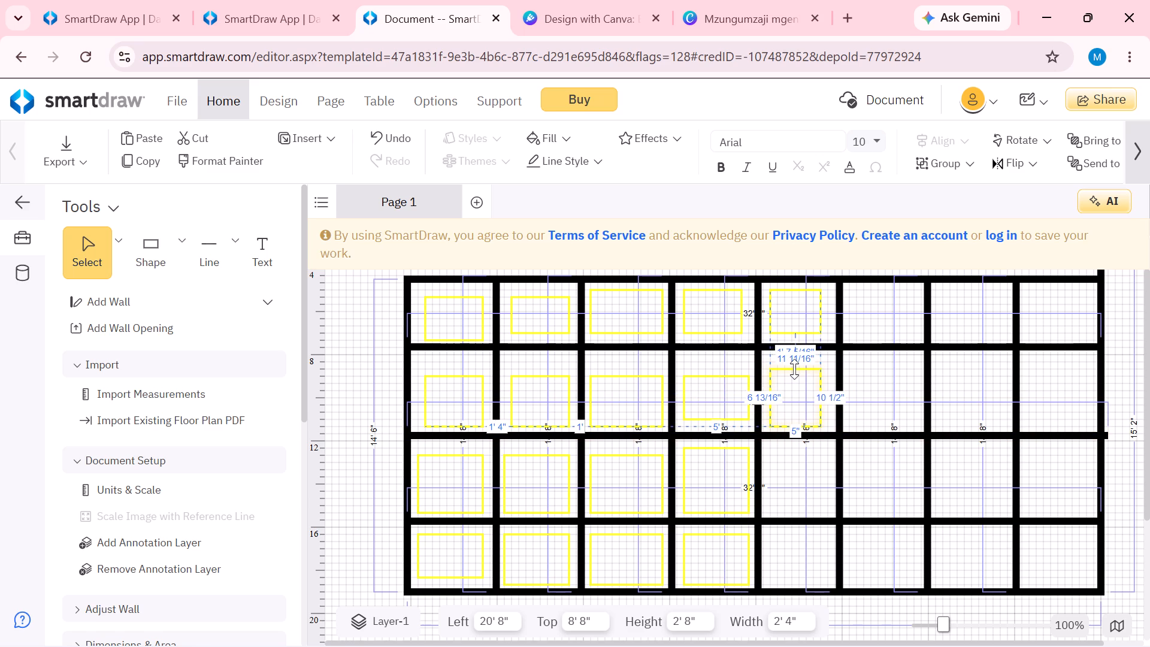
pyautogui.moveTo(794, 369); pyautogui.dragTo(794, 371)
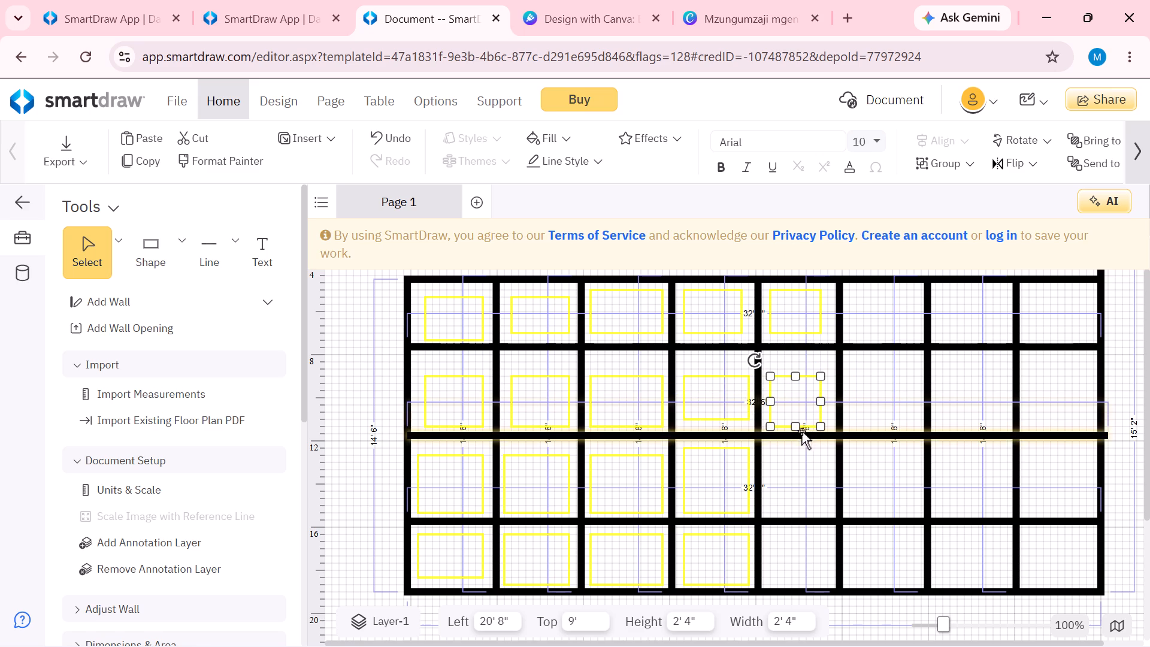
pyautogui.moveTo(795, 428); pyautogui.dragTo(794, 423)
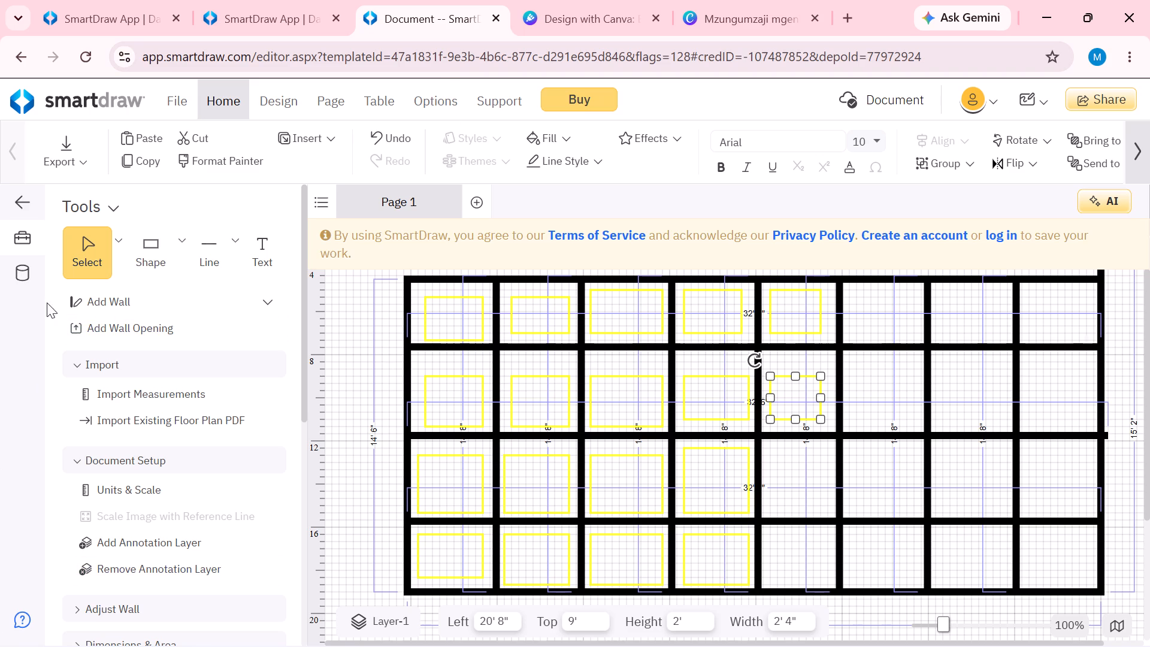
# Place a yellow-outlined rectangle in the fifth column's third cell, resized to about 2' 4" wide by 3' high.
pyautogui.click(186, 243)
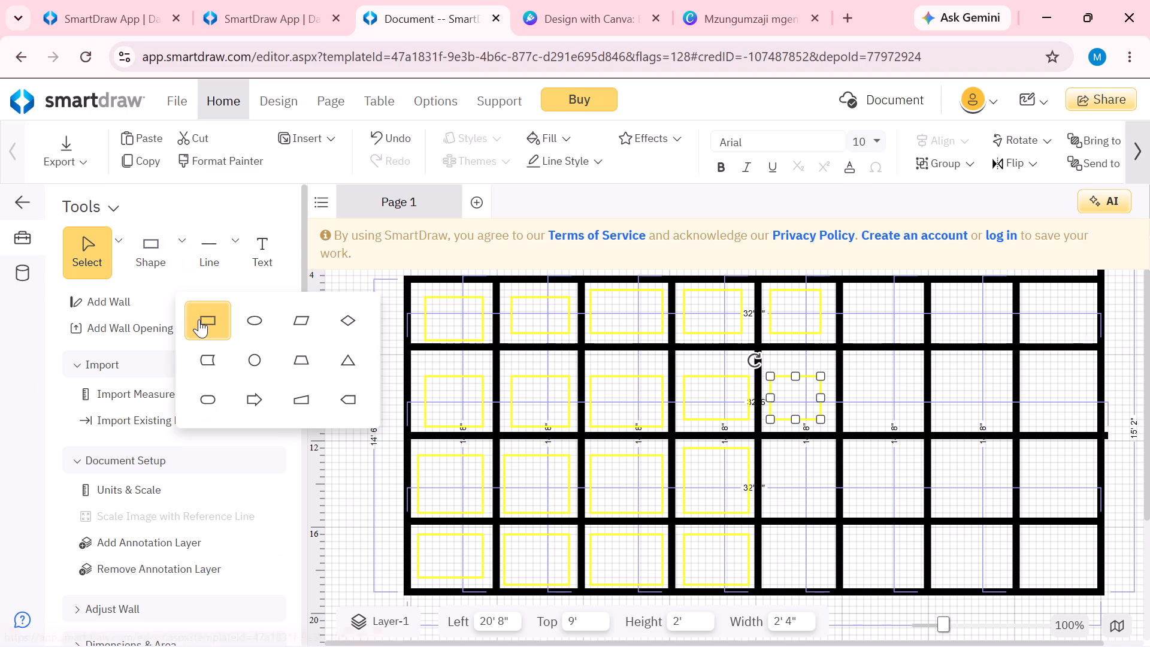
pyautogui.click(203, 319)
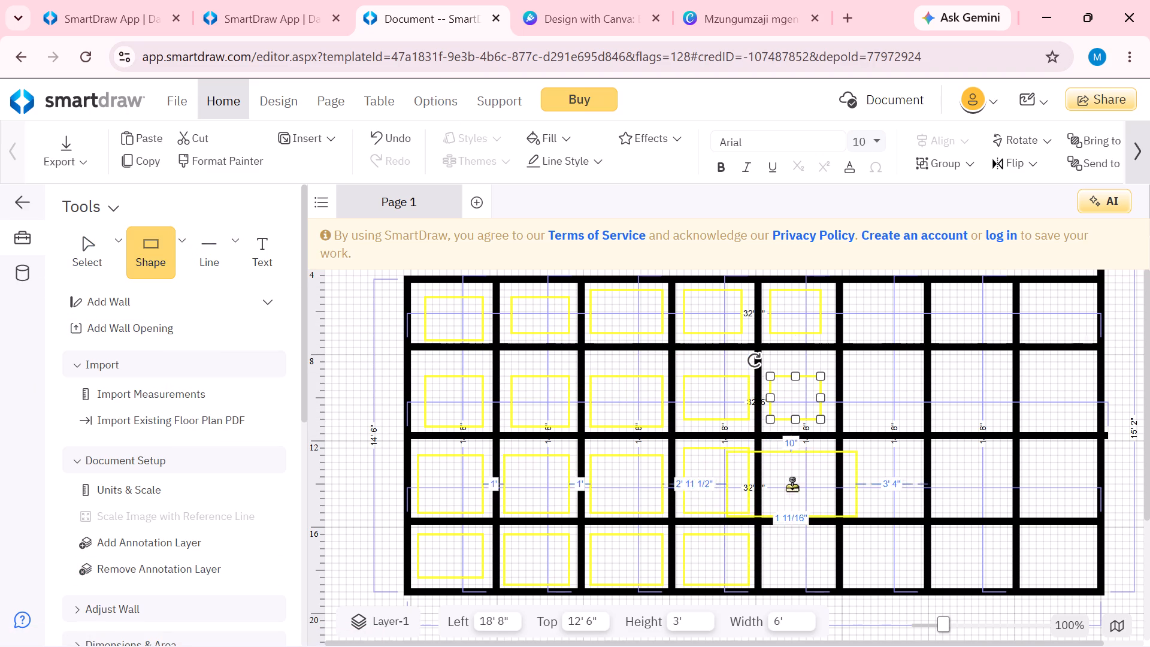
pyautogui.click(795, 482)
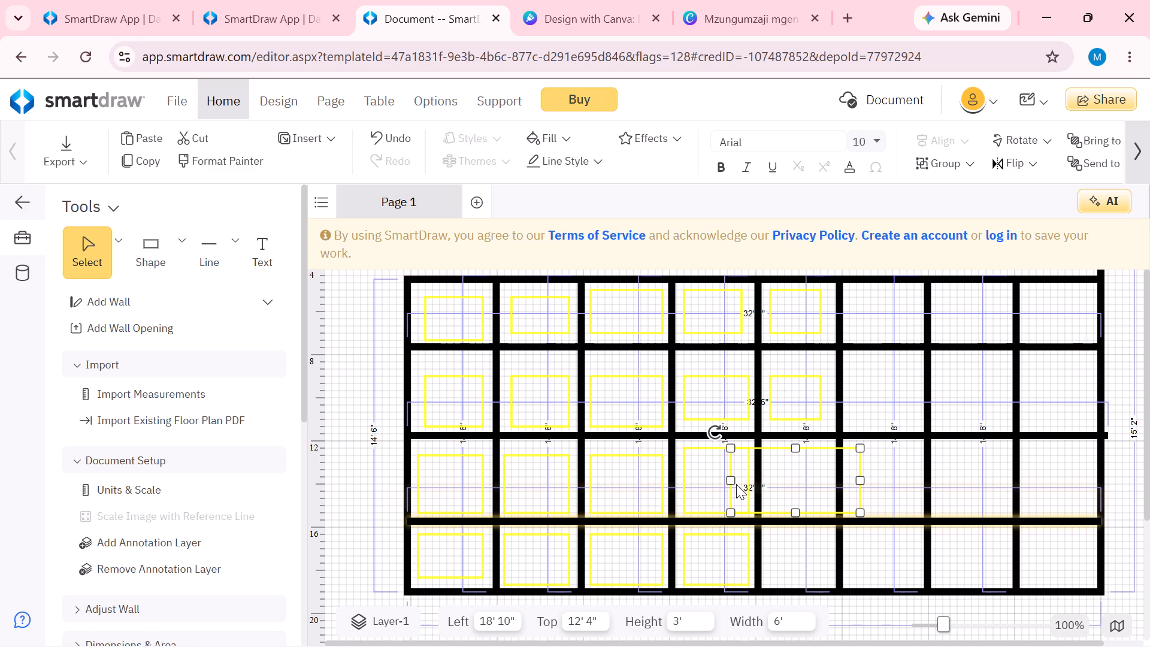
pyautogui.moveTo(734, 481); pyautogui.dragTo(769, 481)
pyautogui.moveTo(864, 482); pyautogui.dragTo(837, 482)
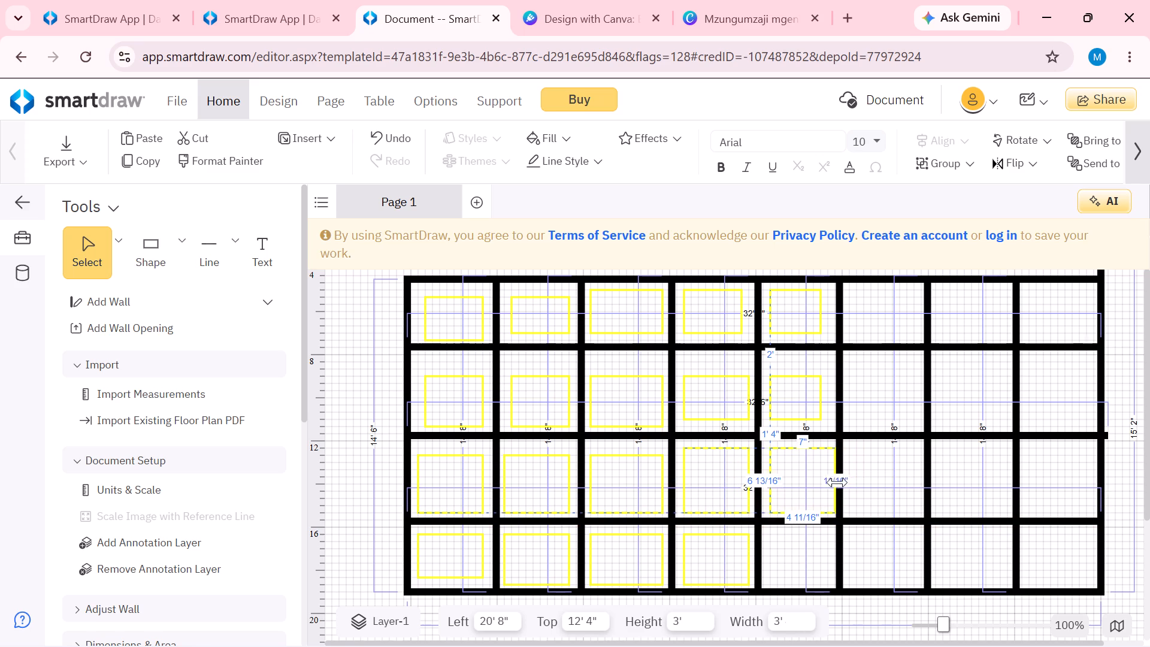
pyautogui.moveTo(837, 482); pyautogui.dragTo(830, 485)
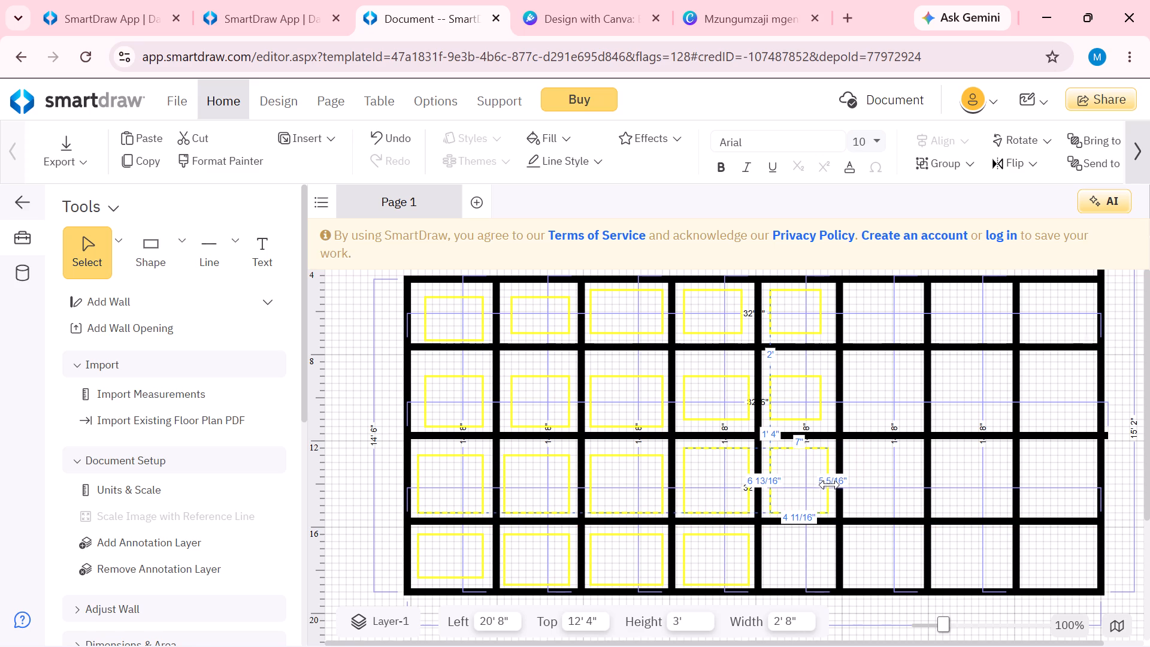
pyautogui.moveTo(830, 485); pyautogui.dragTo(822, 486)
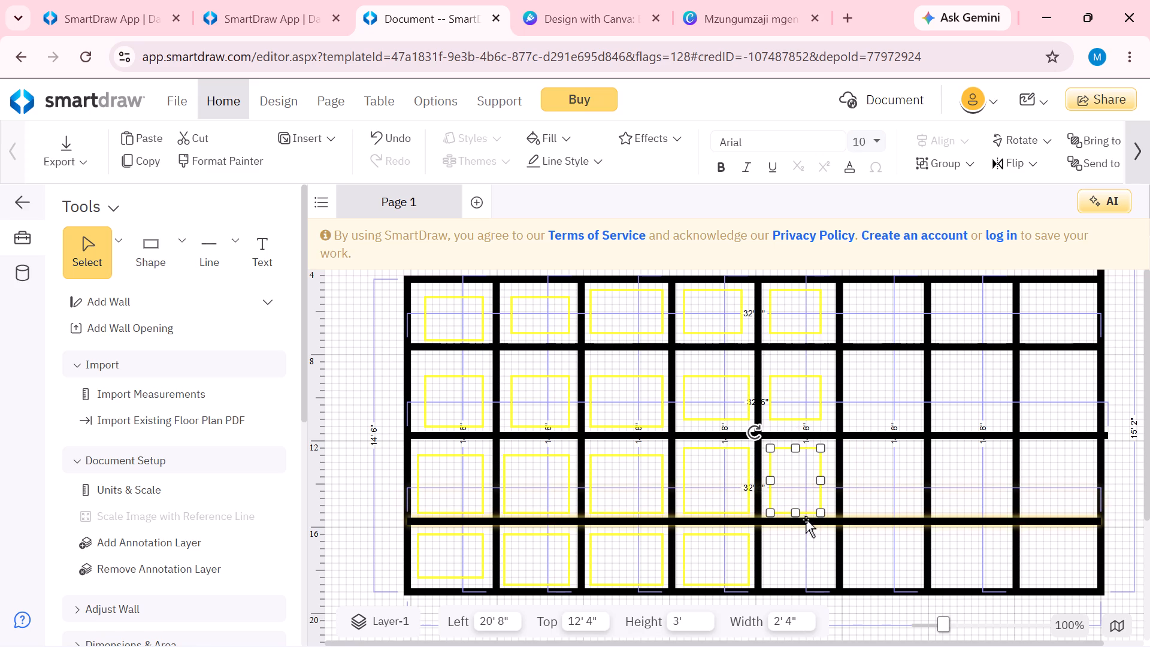
pyautogui.click(796, 515)
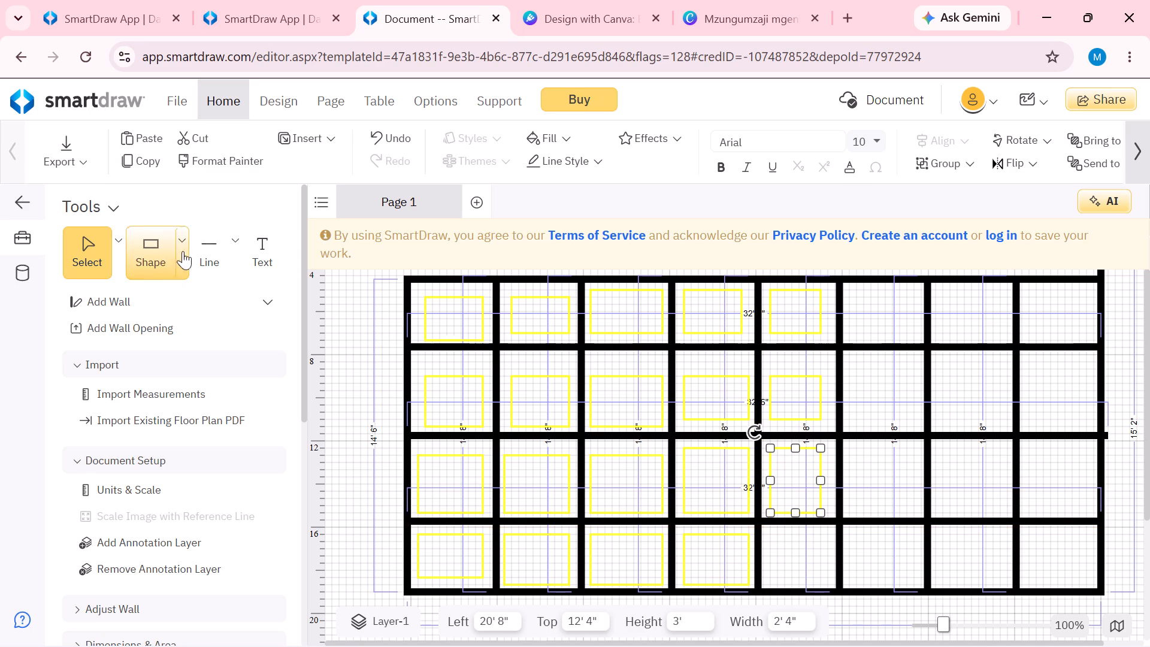
# Place a yellow-outlined rectangle in the fifth column's bottom cell, resized to about 2' 8" wide by 2' 4" high.
pyautogui.click(176, 235)
pyautogui.click(209, 325)
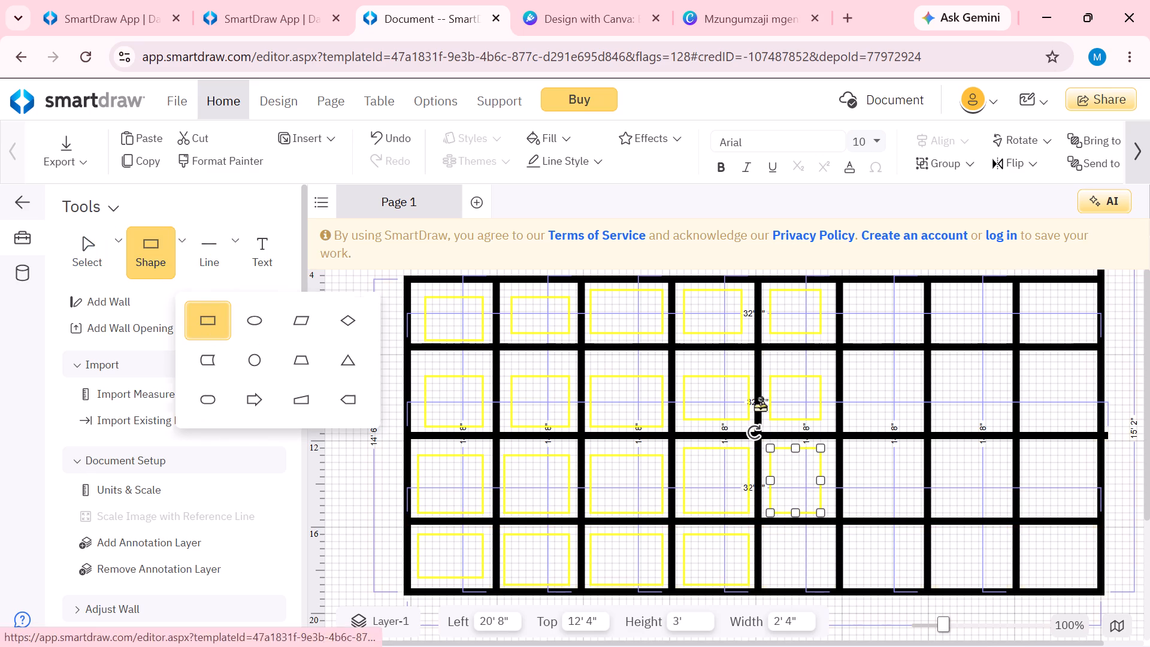
pyautogui.click(792, 552)
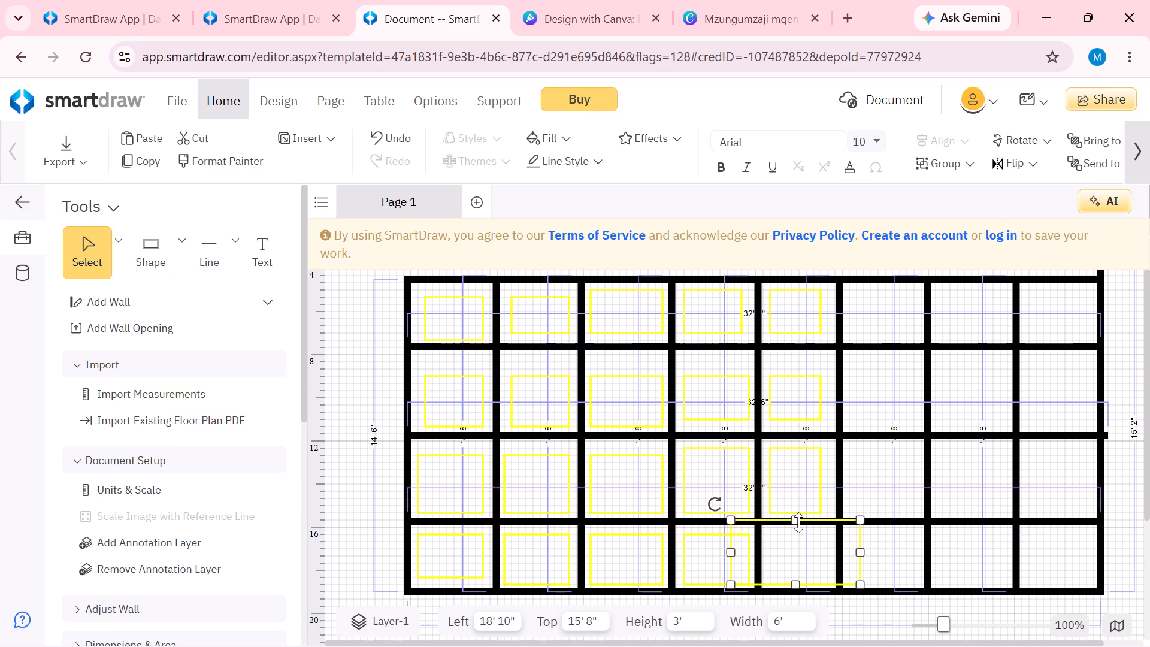
pyautogui.moveTo(798, 522); pyautogui.dragTo(797, 532)
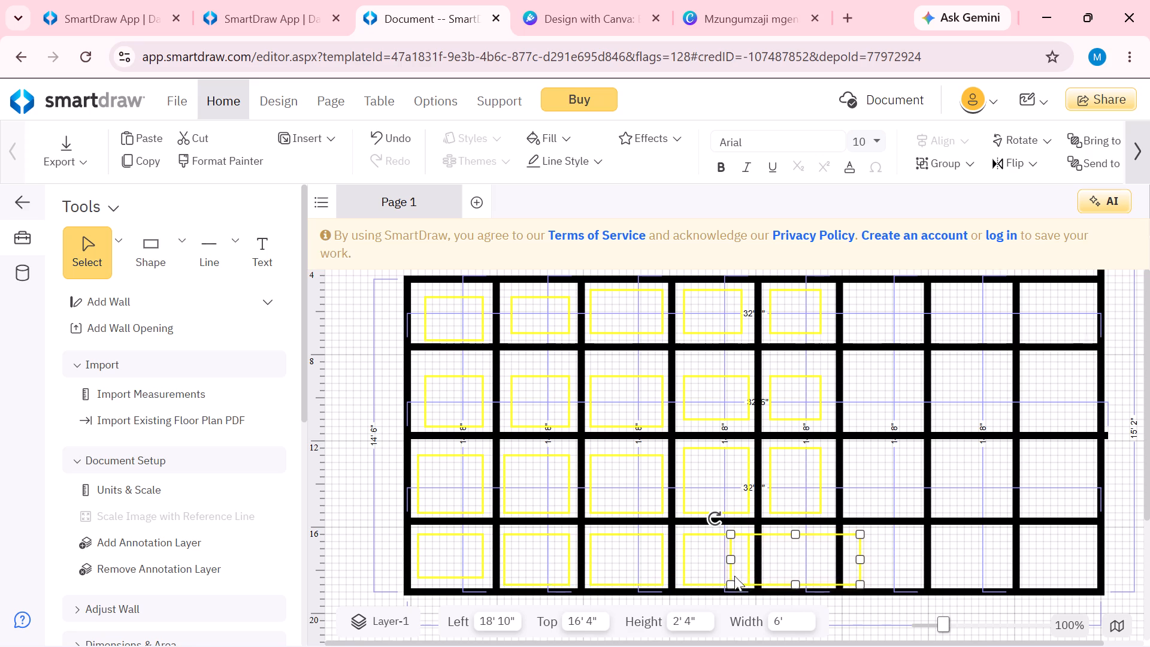
pyautogui.moveTo(731, 561); pyautogui.dragTo(766, 559)
pyautogui.moveTo(859, 561); pyautogui.dragTo(854, 561)
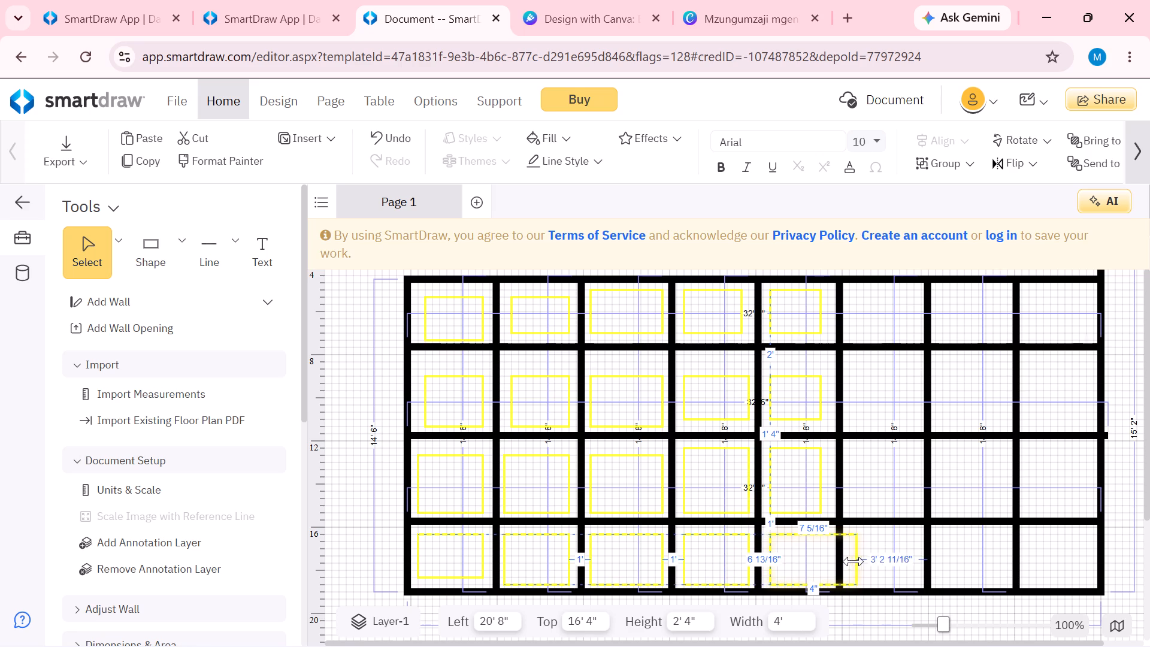
pyautogui.moveTo(854, 561); pyautogui.dragTo(829, 561)
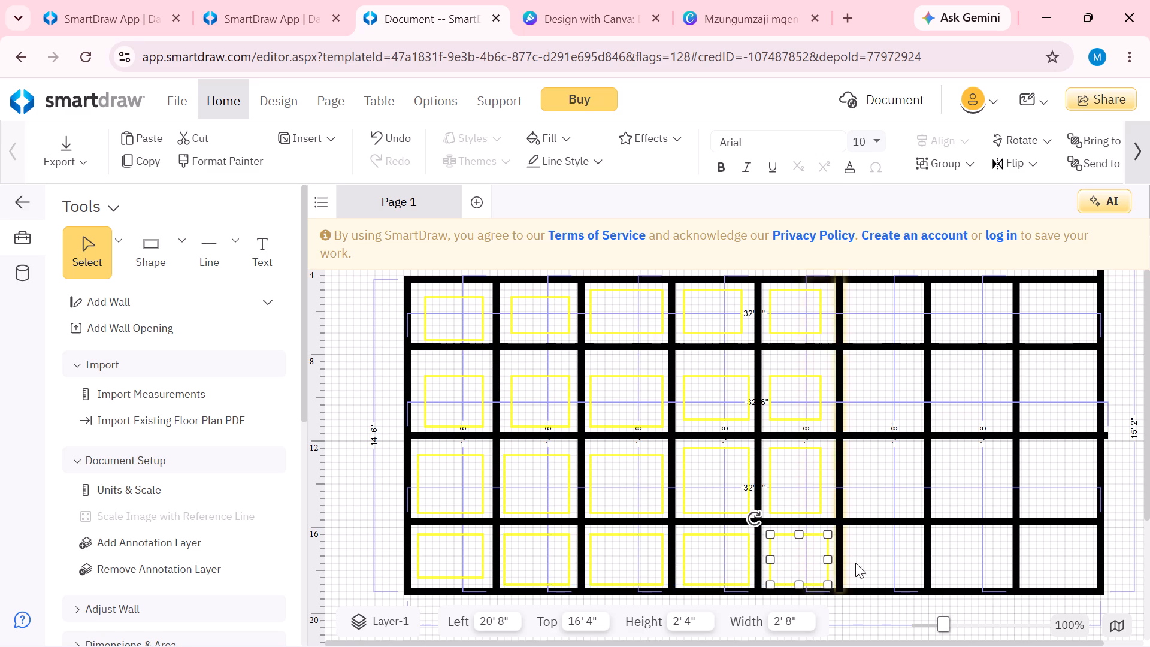
# Place a yellow-outlined rectangle in the sixth column's top cell, resized to about 3' wide by 2' high.
pyautogui.click(175, 238)
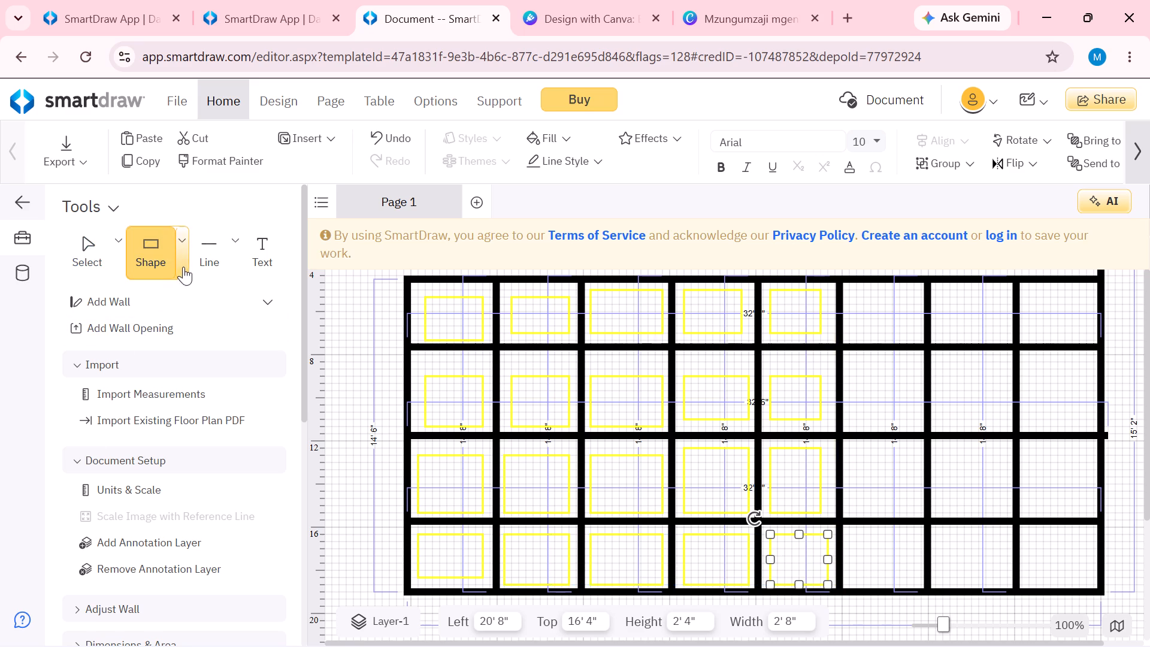
pyautogui.click(178, 236)
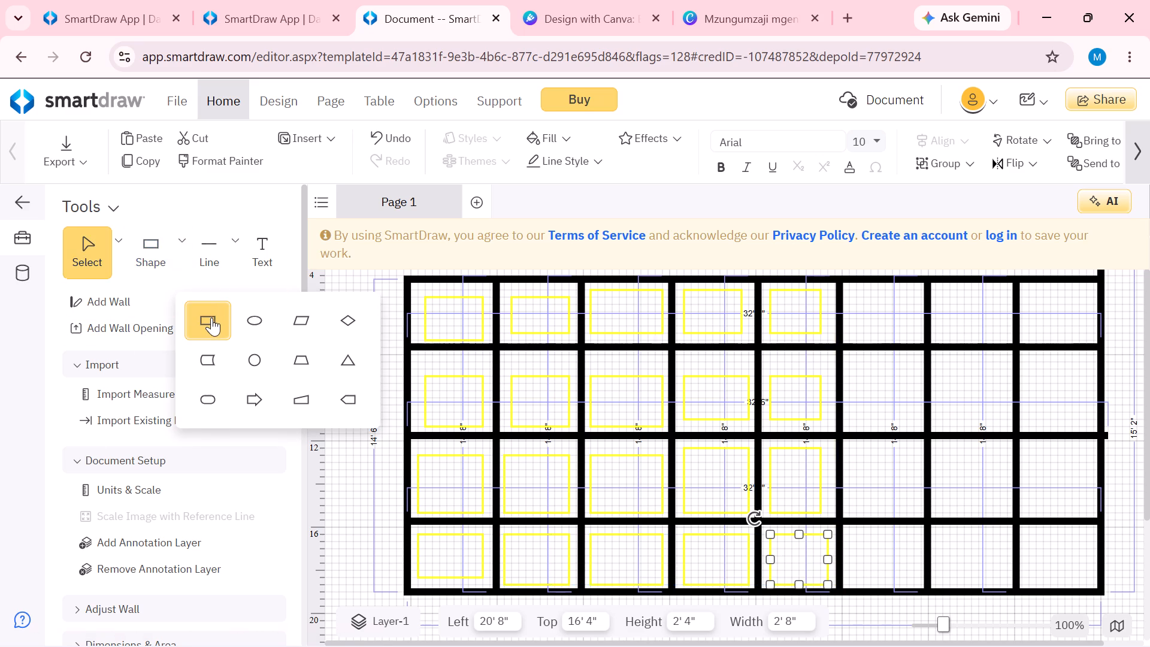
pyautogui.click(211, 318)
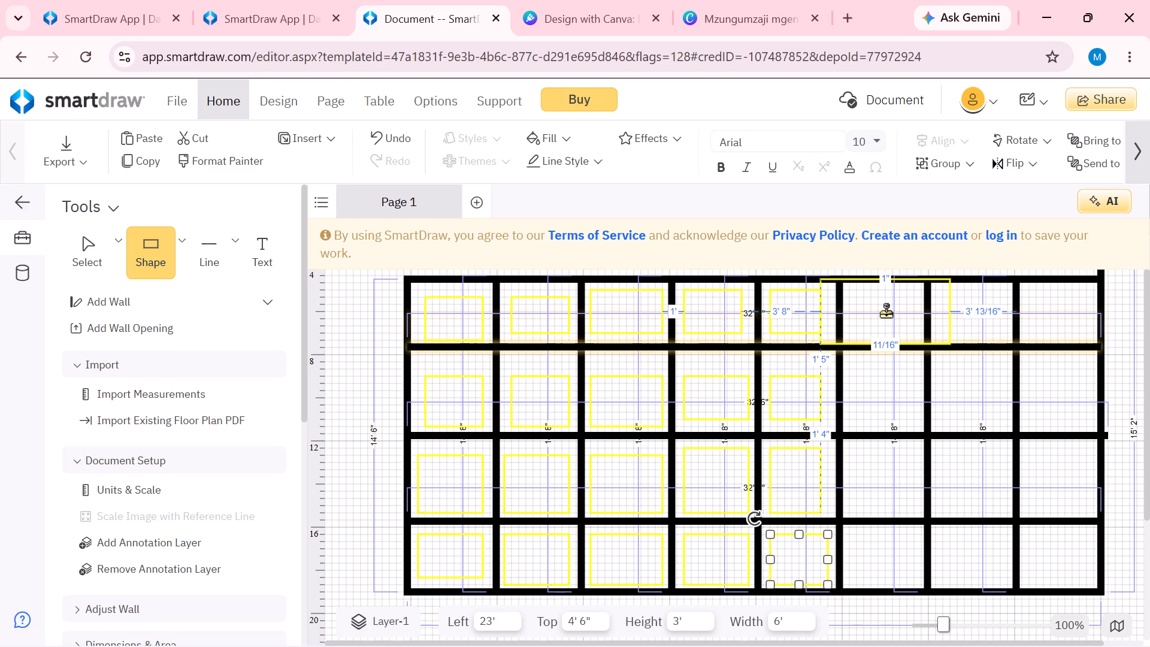
pyautogui.click(885, 314)
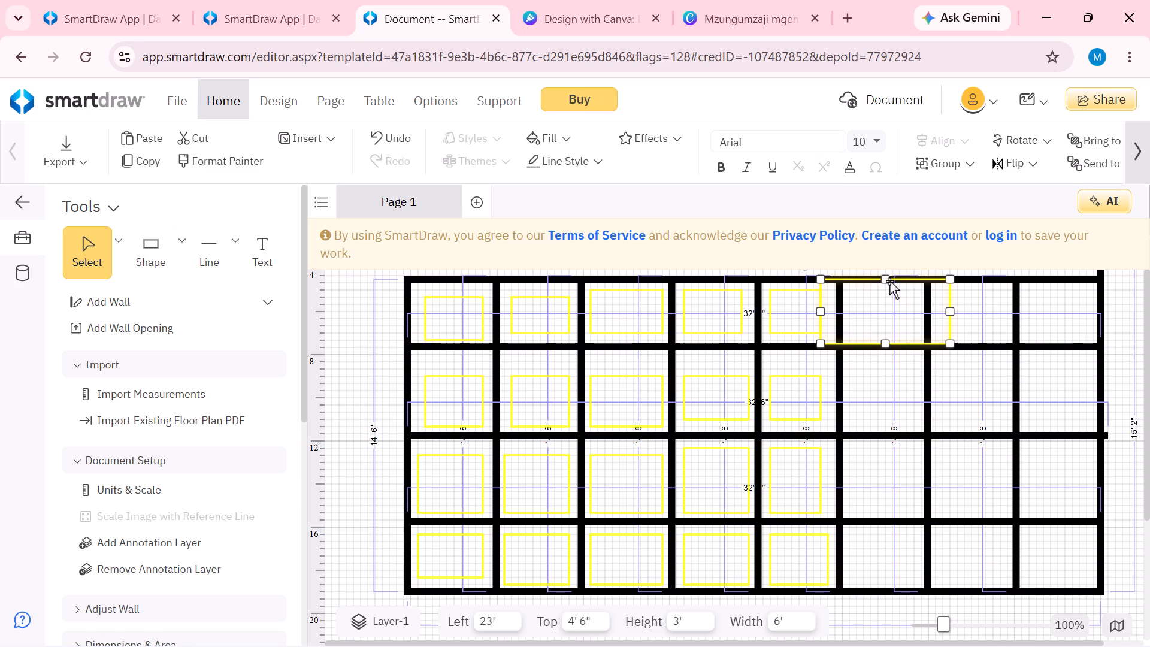
pyautogui.moveTo(888, 279); pyautogui.dragTo(886, 285)
pyautogui.moveTo(888, 345); pyautogui.dragTo(886, 336)
pyautogui.moveTo(952, 310); pyautogui.dragTo(925, 314)
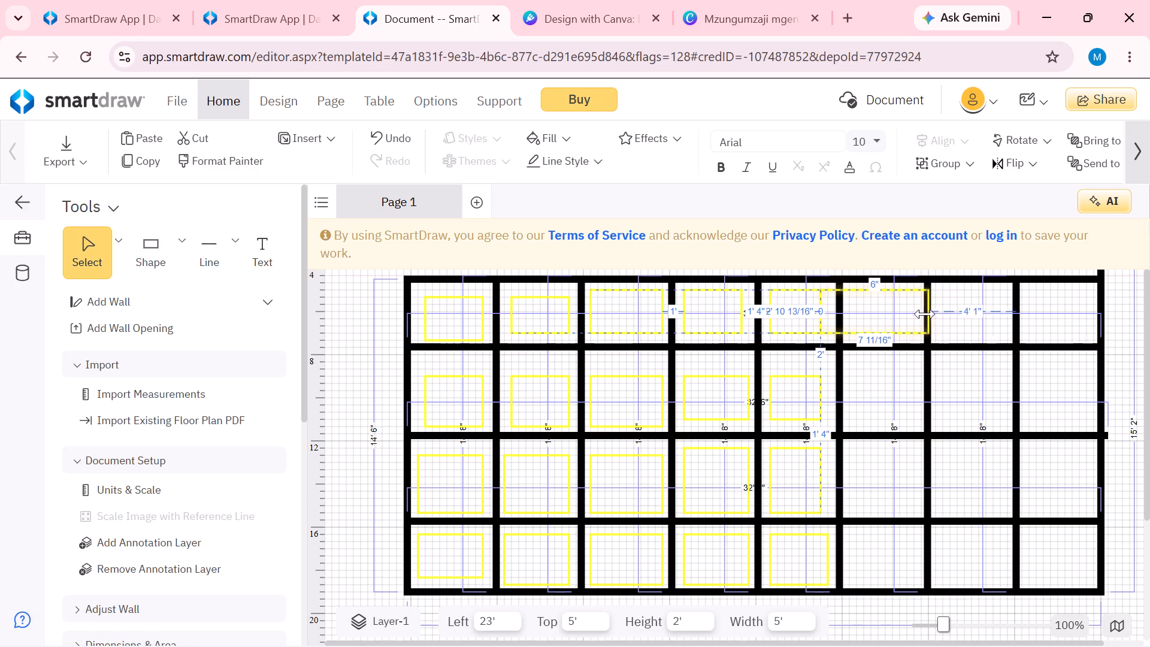
pyautogui.moveTo(925, 314); pyautogui.dragTo(921, 317)
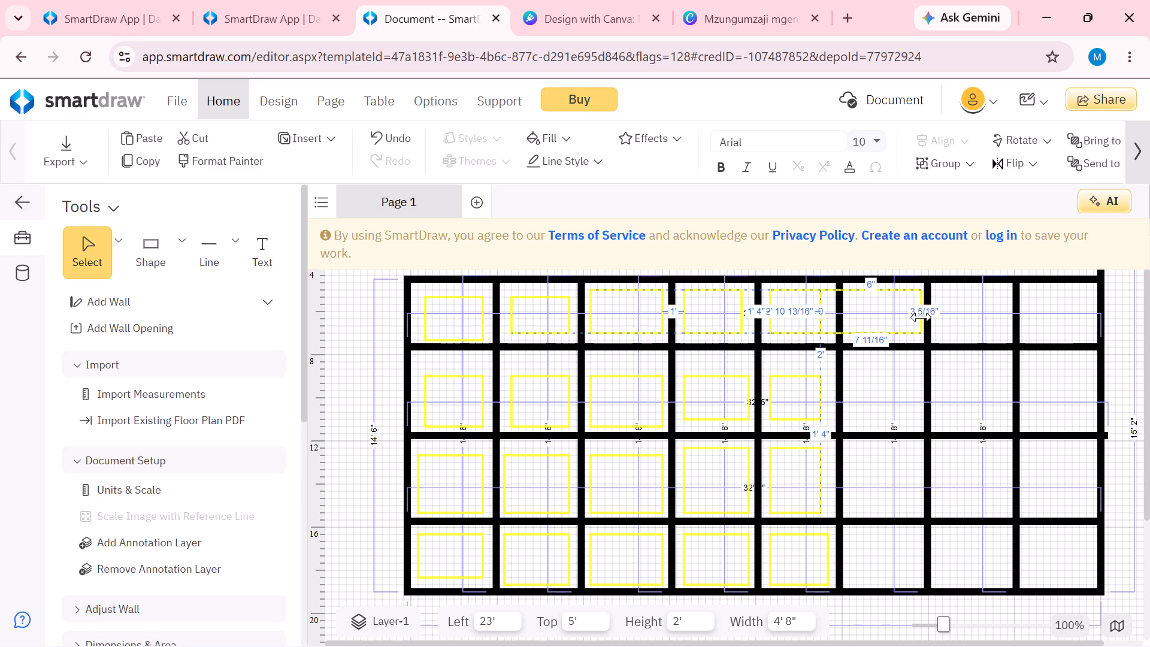
pyautogui.moveTo(921, 317); pyautogui.dragTo(915, 321)
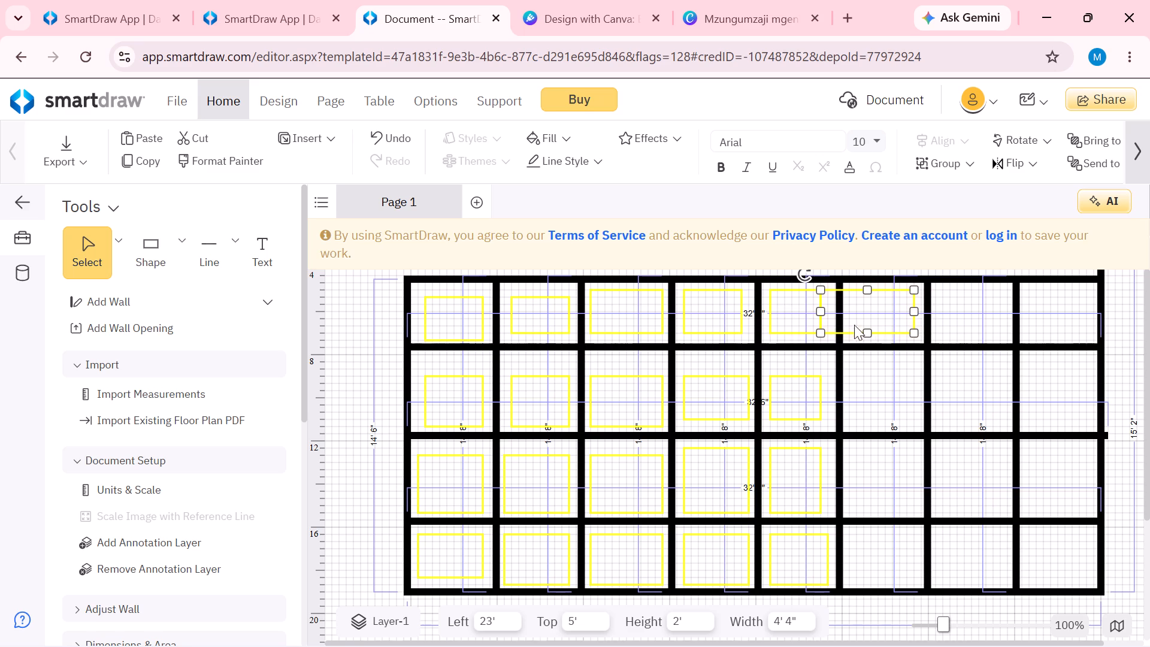
pyautogui.moveTo(822, 313); pyautogui.dragTo(848, 311)
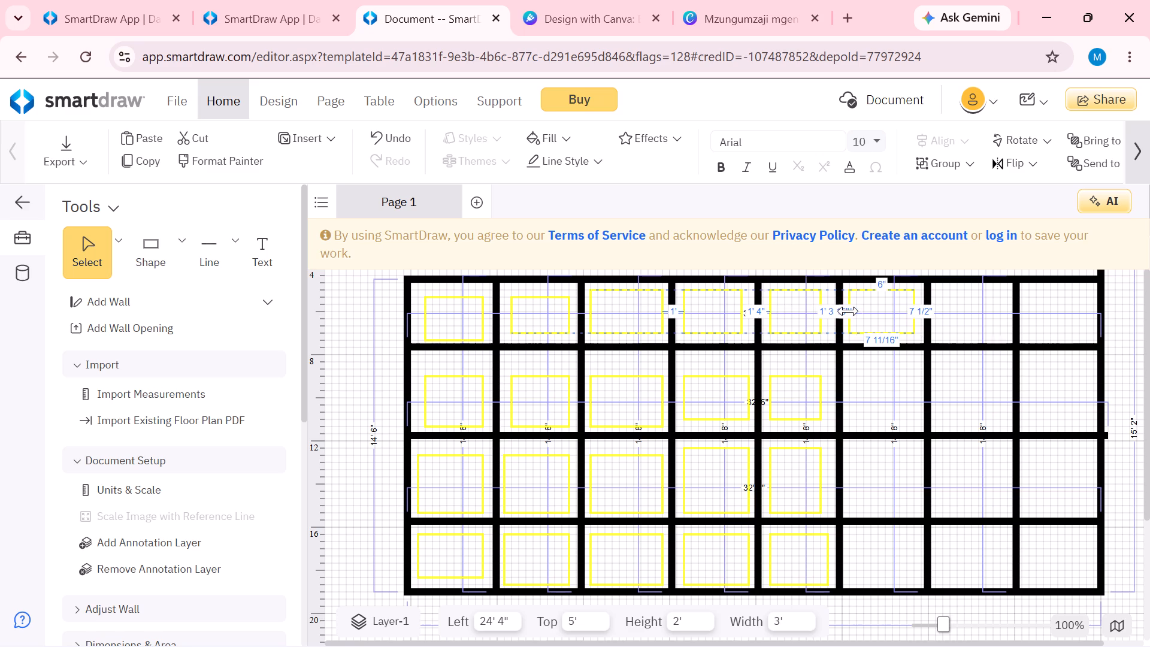
pyautogui.moveTo(848, 311); pyautogui.dragTo(849, 310)
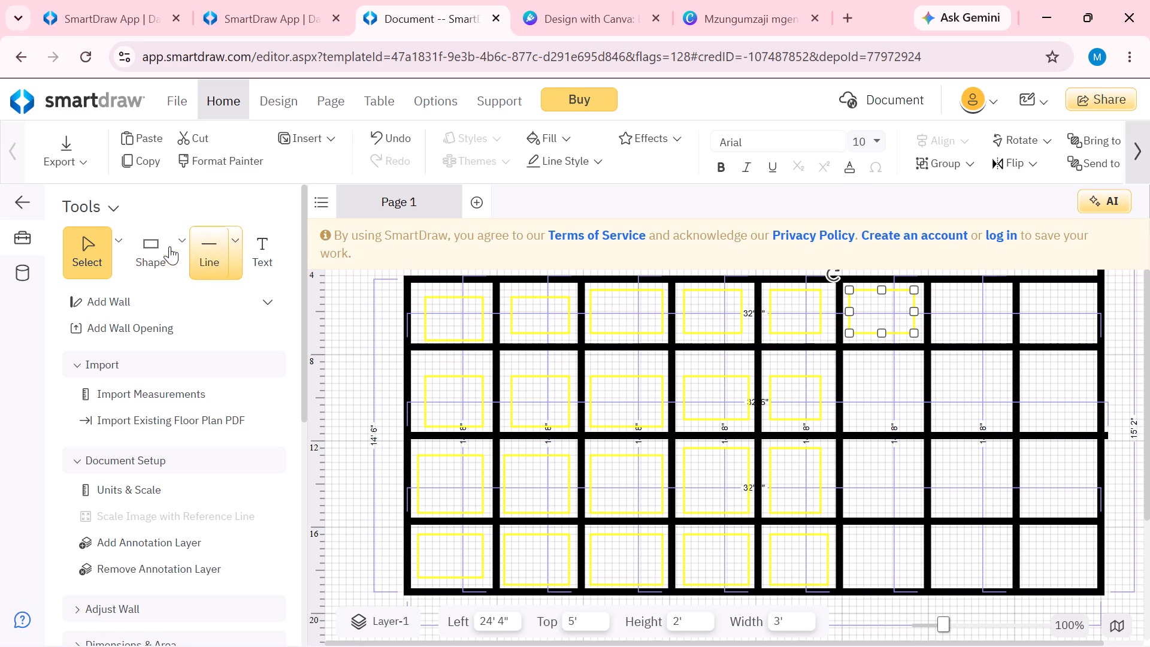
# Place a yellow-outlined rectangle in the sixth column's second cell, resized to about 3' wide by 2' high.
pyautogui.click(178, 238)
pyautogui.click(204, 320)
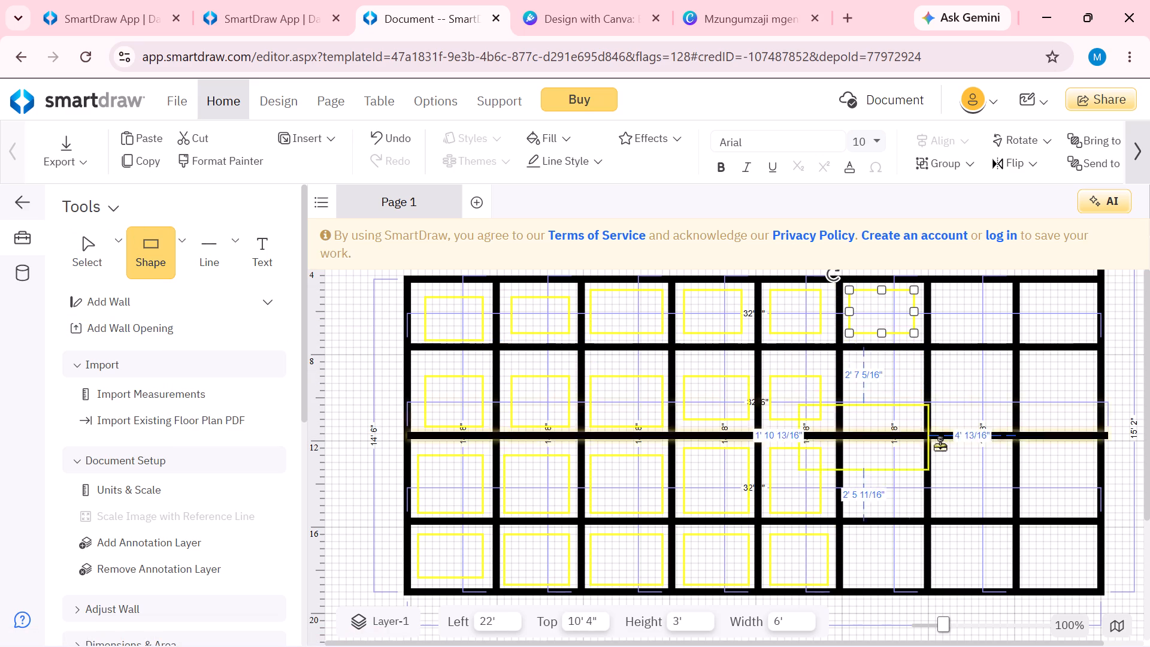
pyautogui.click(886, 387)
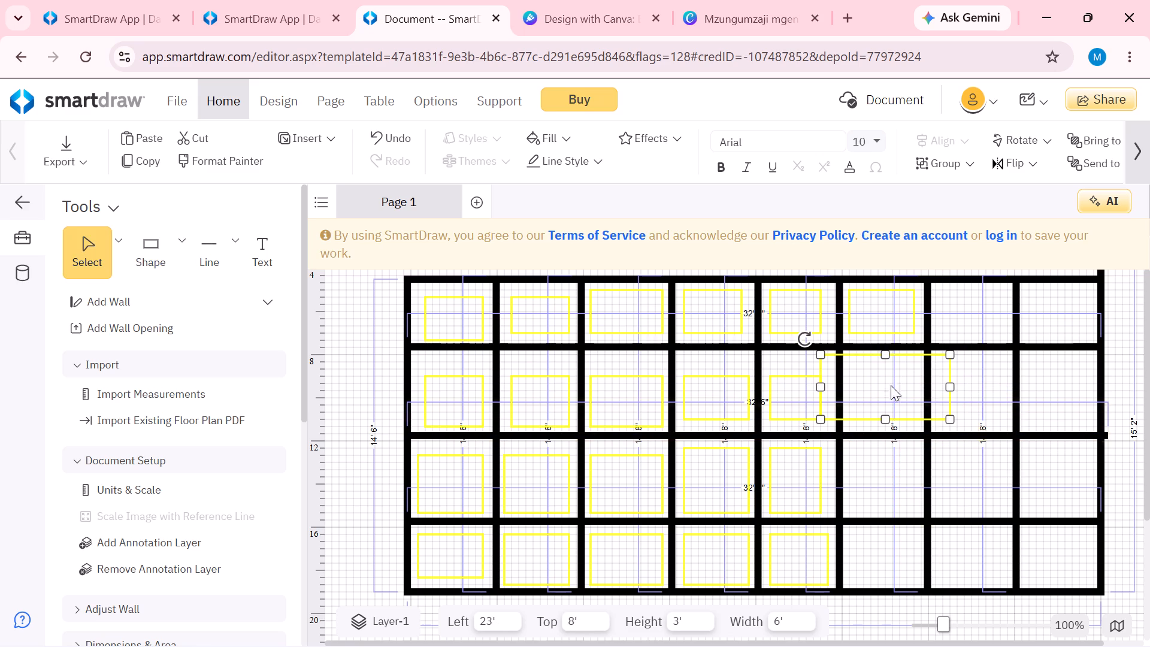
pyautogui.moveTo(888, 358); pyautogui.dragTo(888, 373)
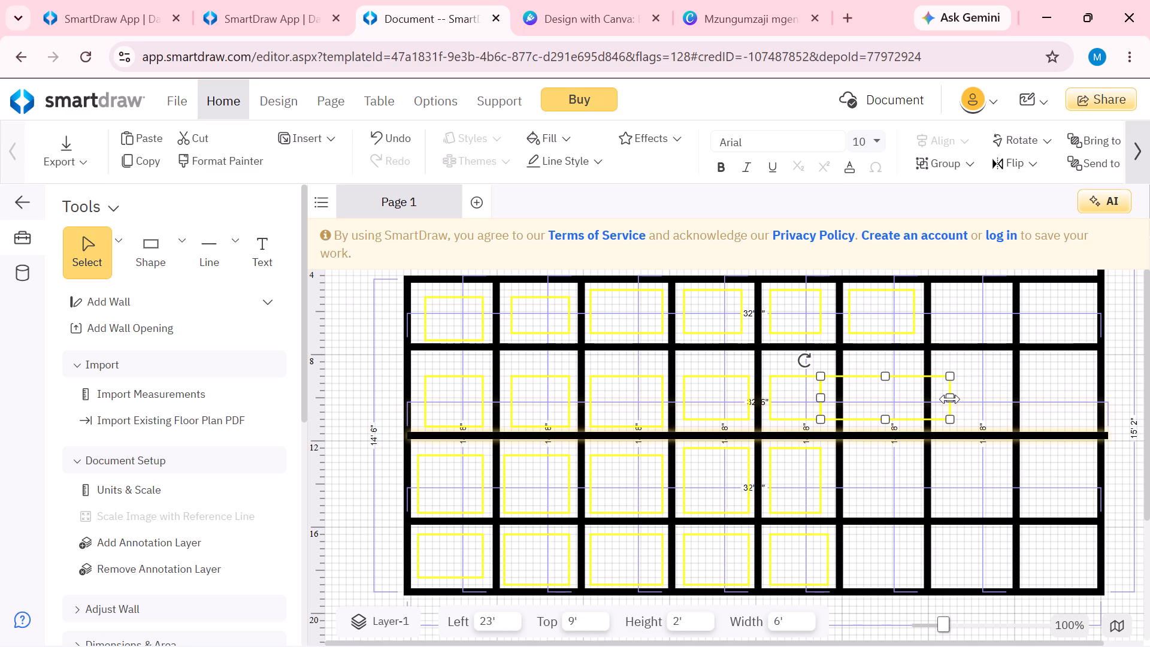
pyautogui.moveTo(950, 399); pyautogui.dragTo(917, 405)
pyautogui.moveTo(822, 399); pyautogui.dragTo(825, 398)
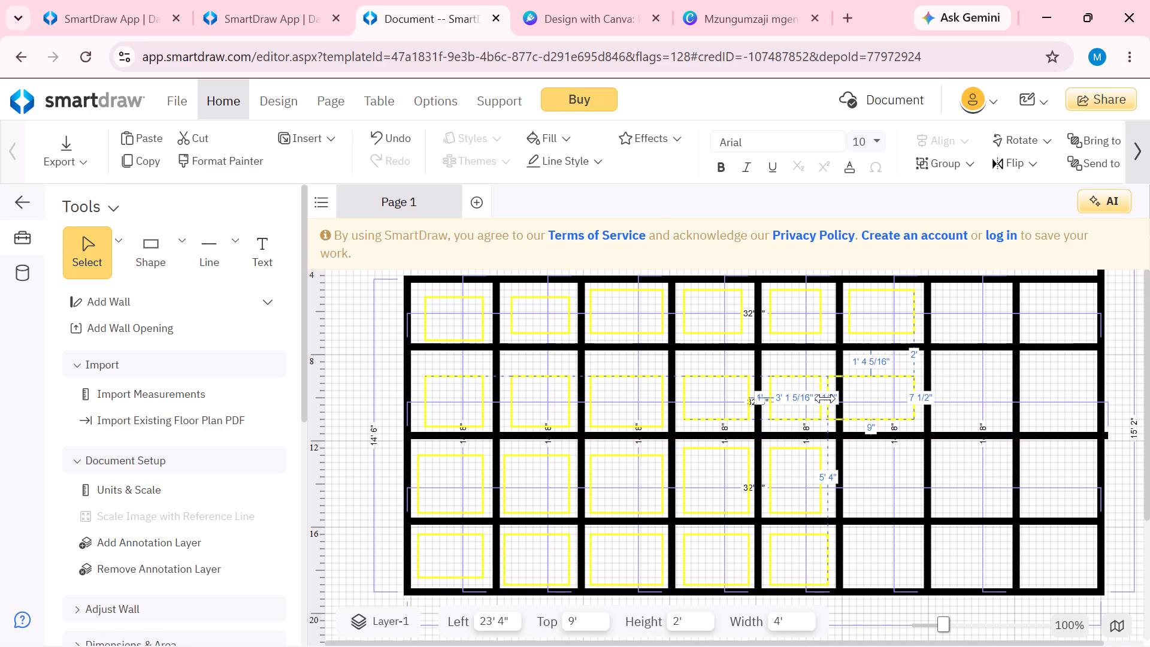
pyautogui.moveTo(825, 398); pyautogui.dragTo(846, 395)
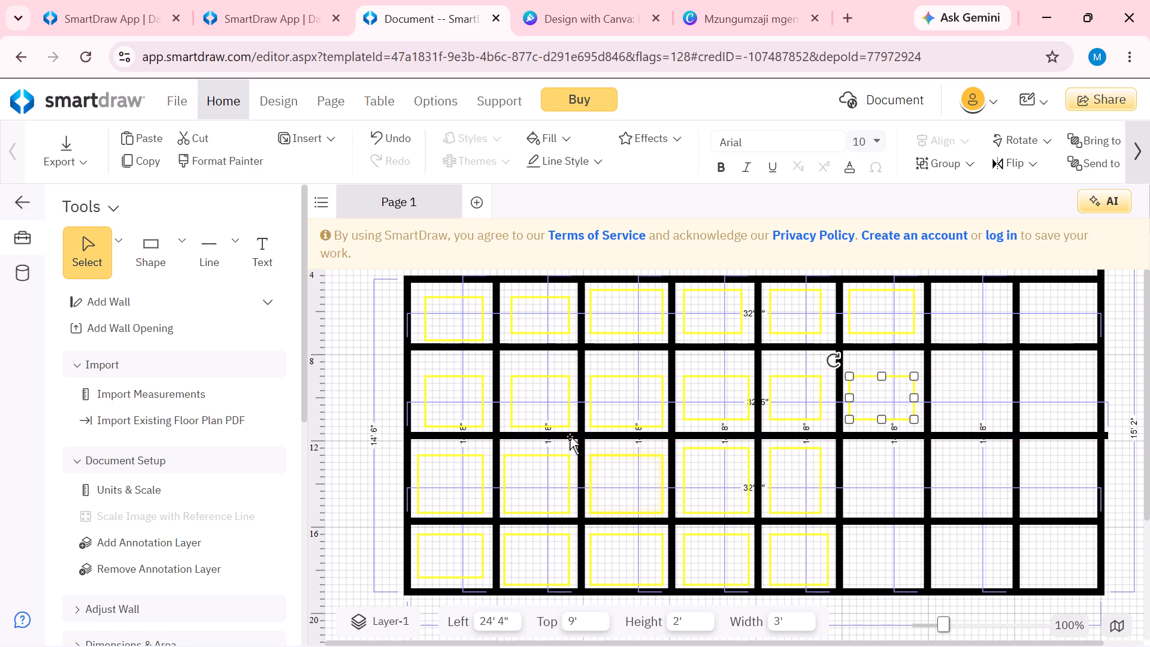
# Place a yellow-outlined rectangle in the sixth column's third cell, resized to about 3' wide by 2' 8" high.
pyautogui.click(175, 239)
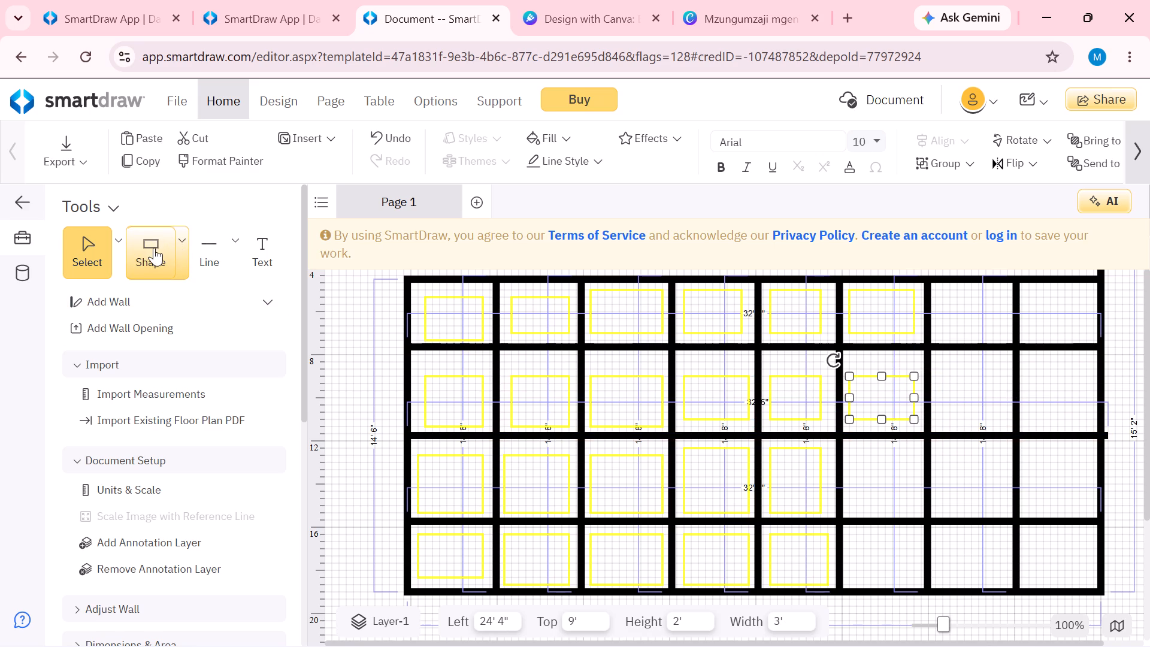
pyautogui.click(184, 237)
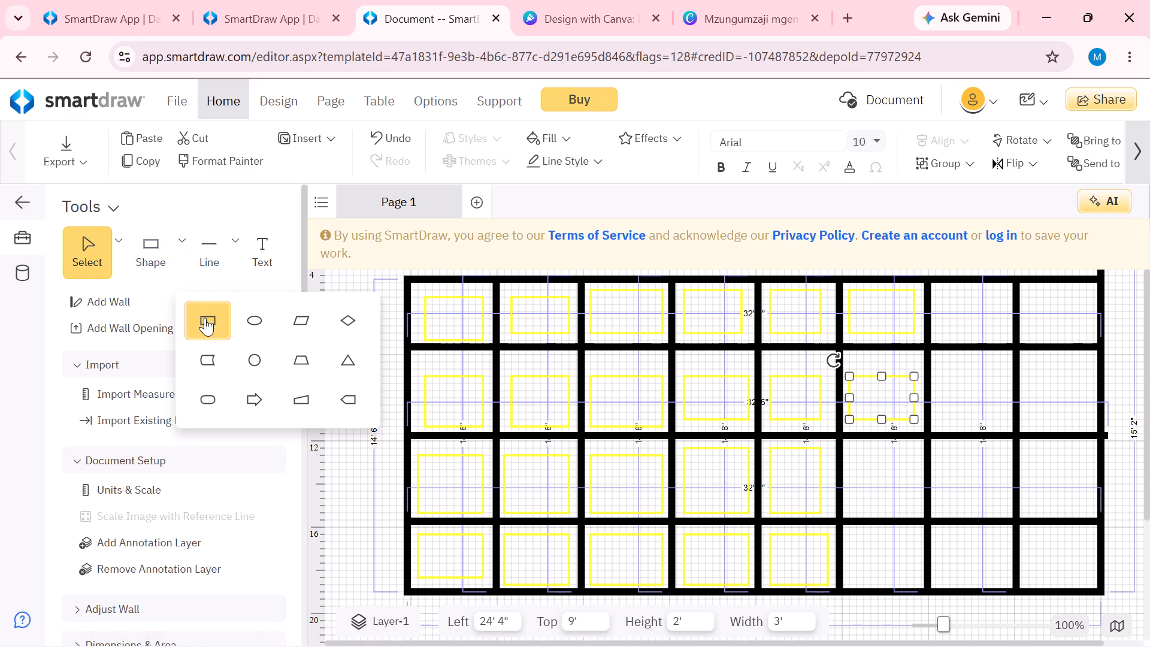
pyautogui.click(205, 318)
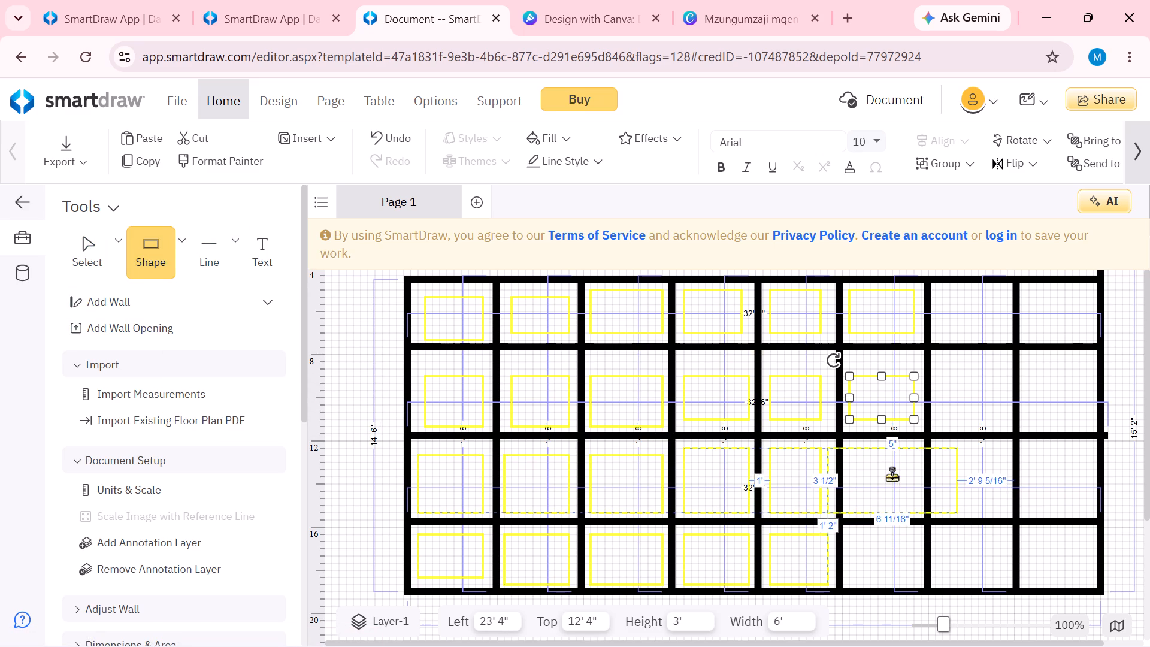
pyautogui.click(892, 476)
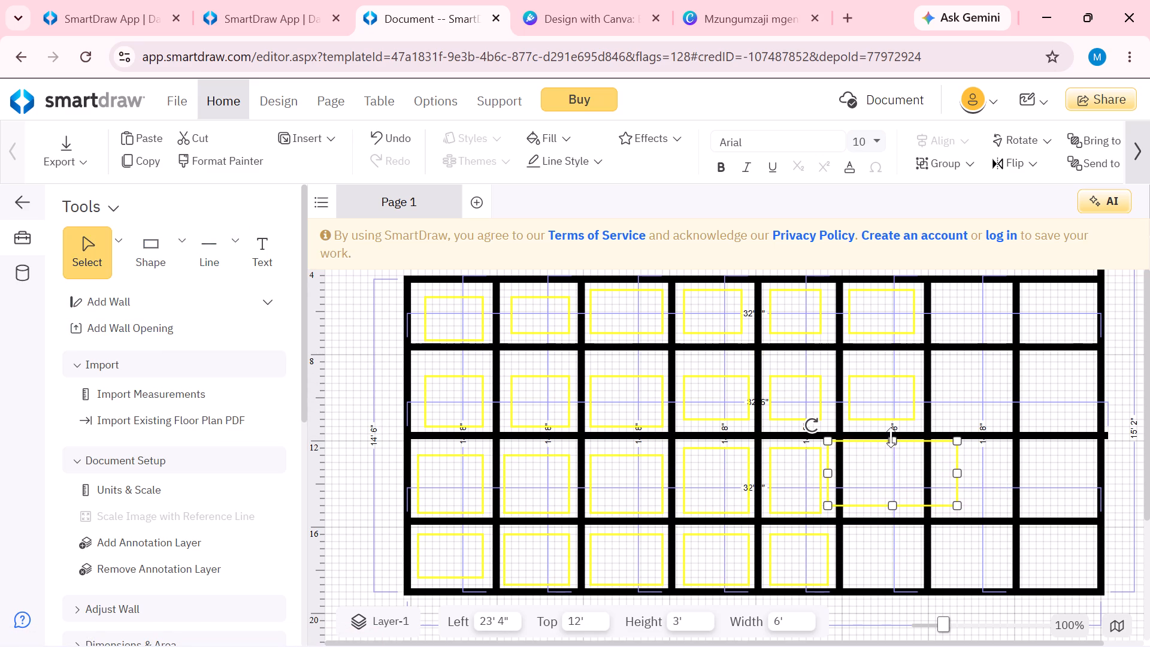
pyautogui.moveTo(892, 438); pyautogui.dragTo(892, 445)
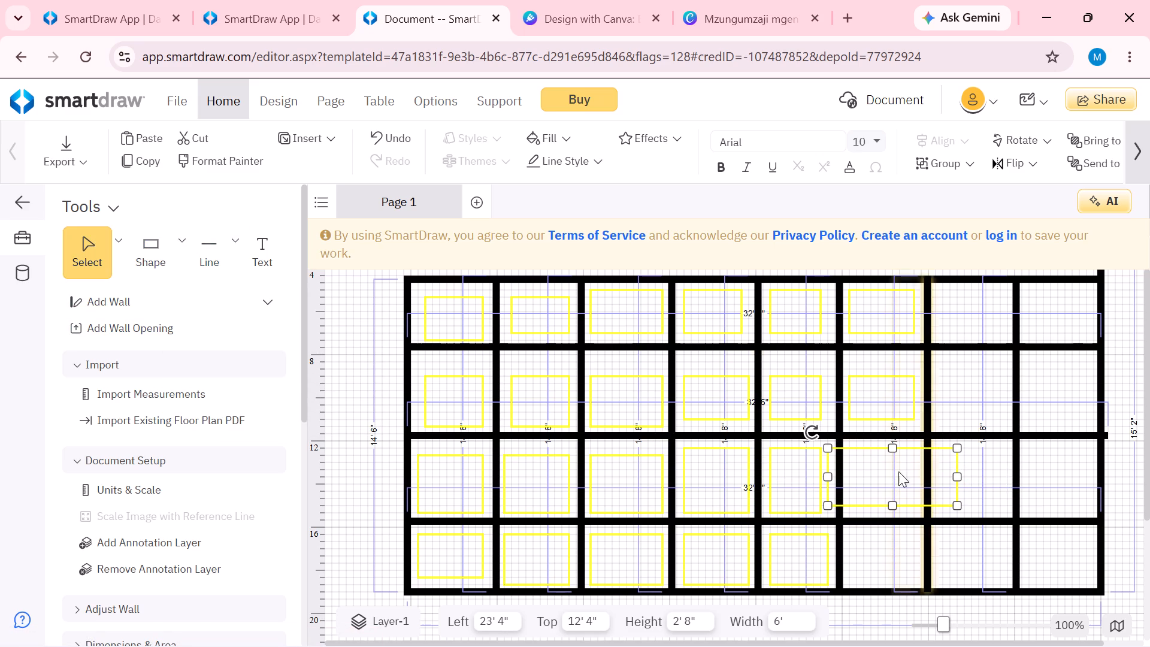
pyautogui.moveTo(829, 477); pyautogui.dragTo(831, 477)
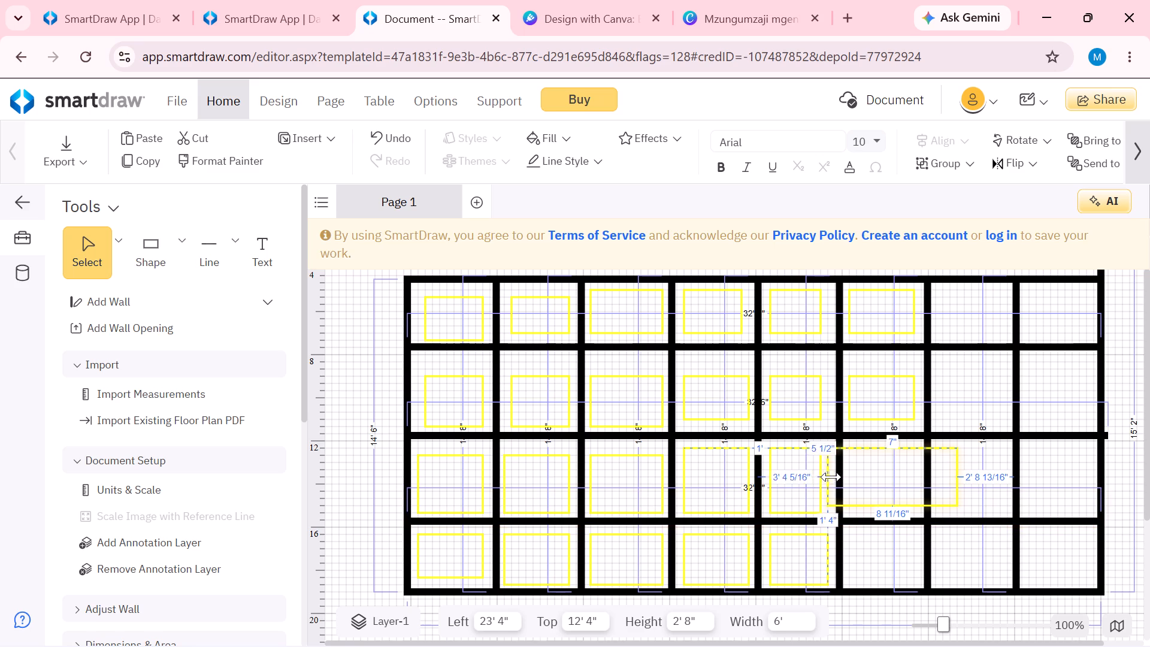
pyautogui.moveTo(831, 477); pyautogui.dragTo(846, 477)
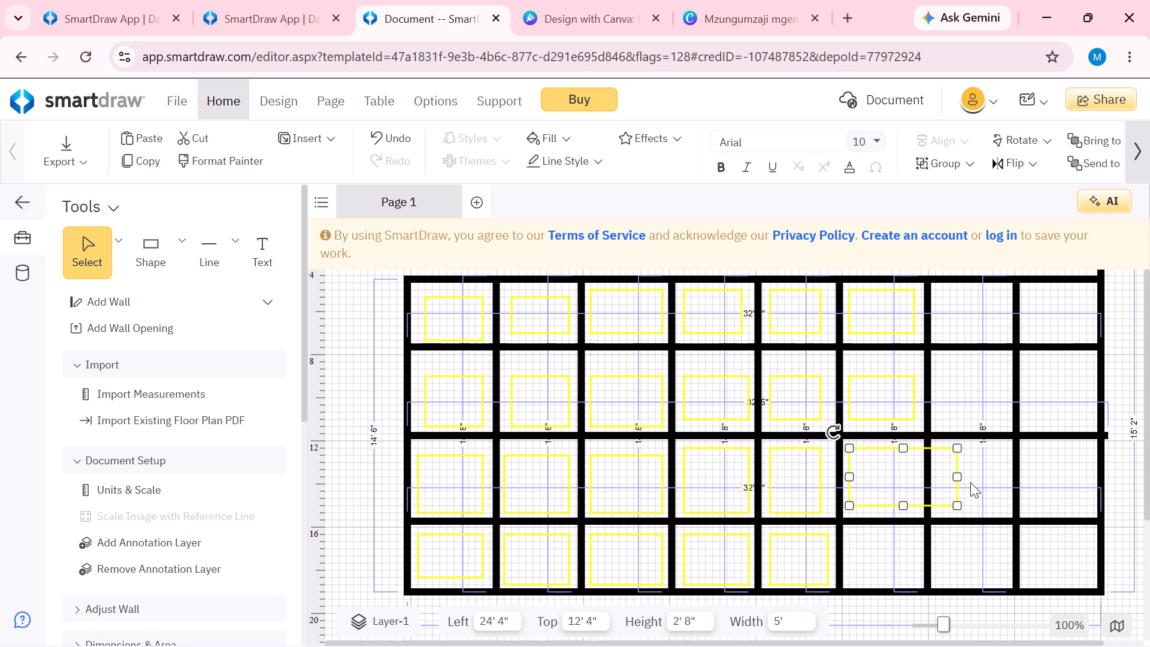
pyautogui.moveTo(958, 477); pyautogui.dragTo(922, 476)
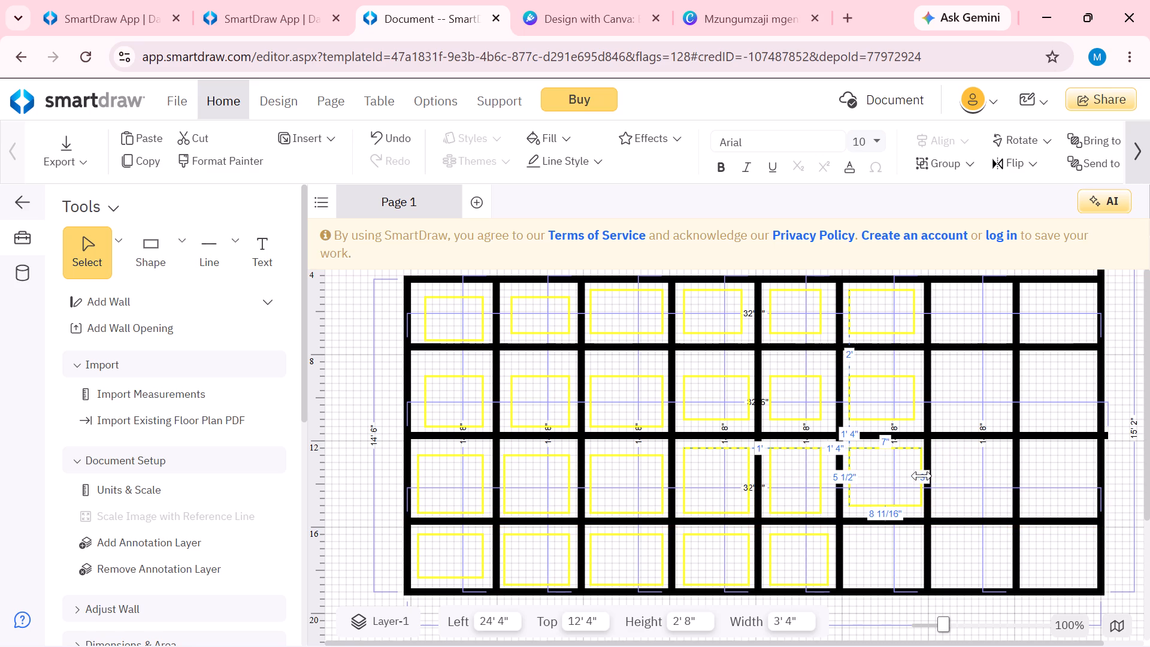
pyautogui.moveTo(922, 476); pyautogui.dragTo(916, 476)
# Place a yellow-outlined rectangle in the sixth column's bottom cell, resized to about 3' wide by 2' 4" high.
pyautogui.click(181, 246)
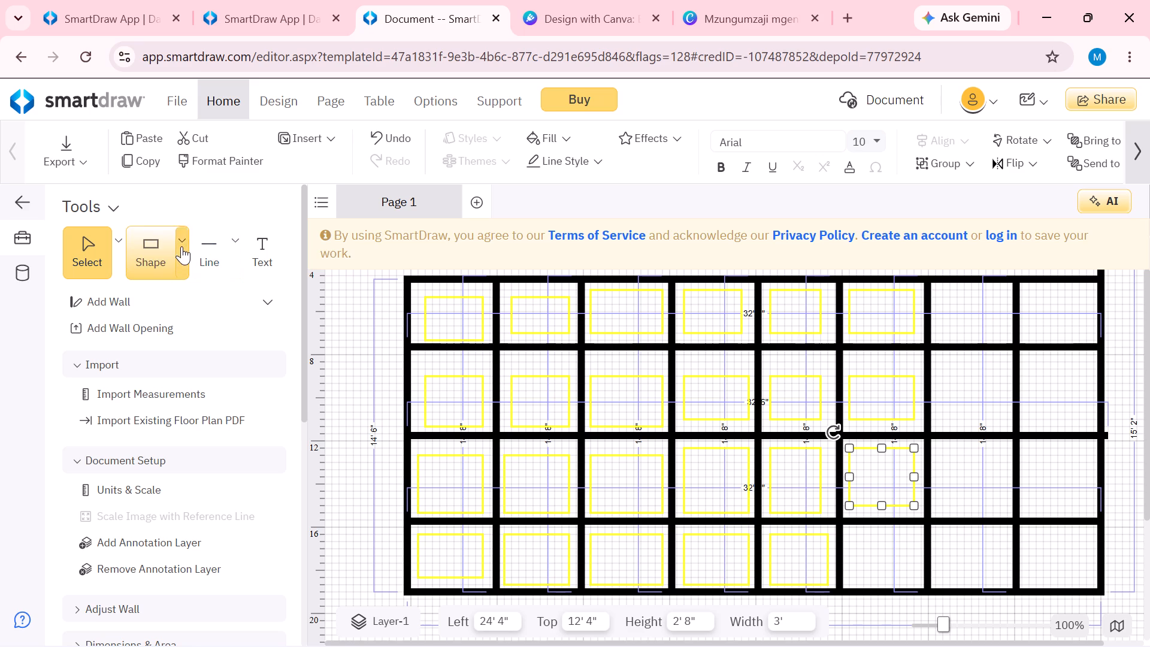
pyautogui.click(203, 315)
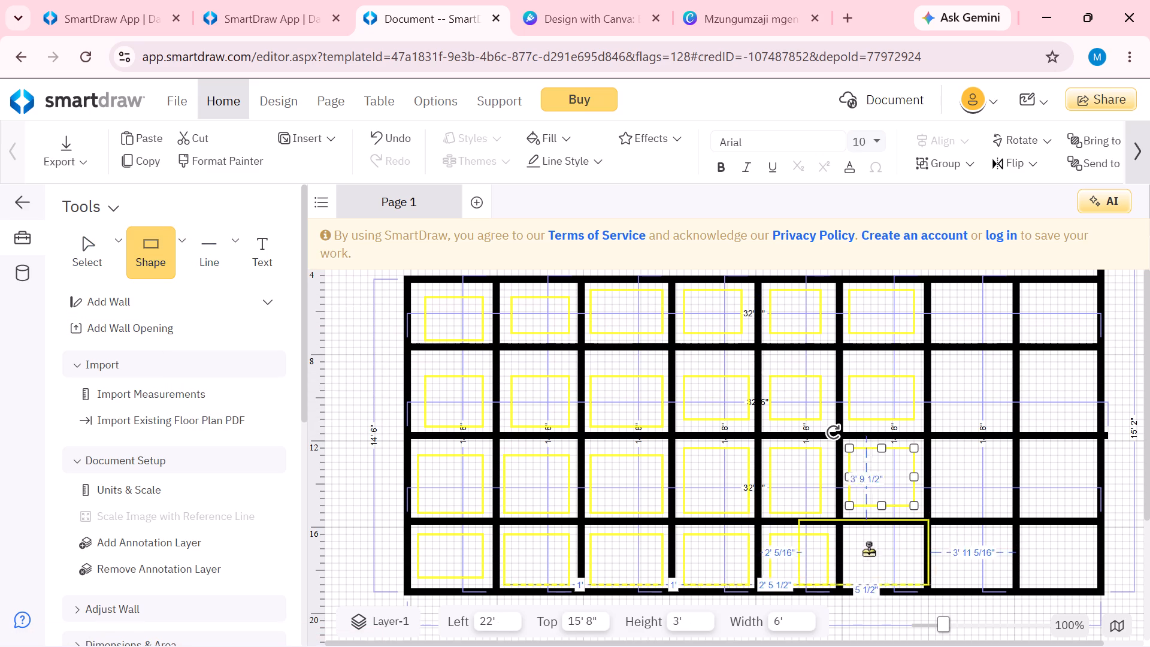
pyautogui.click(877, 555)
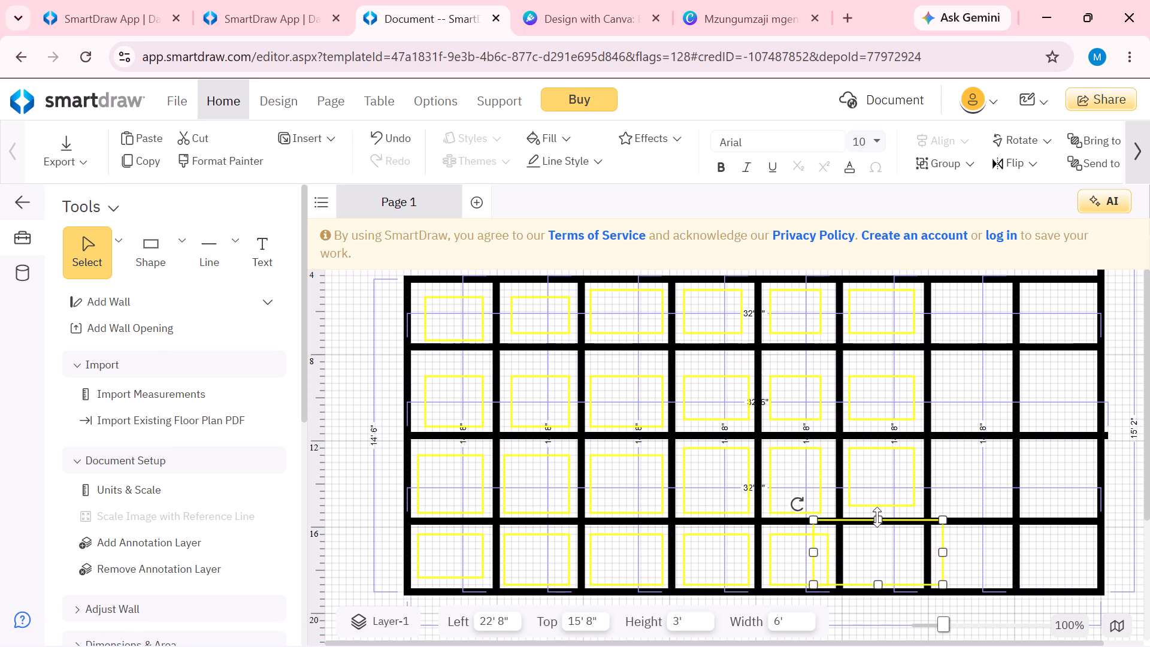
pyautogui.moveTo(877, 517); pyautogui.dragTo(880, 529)
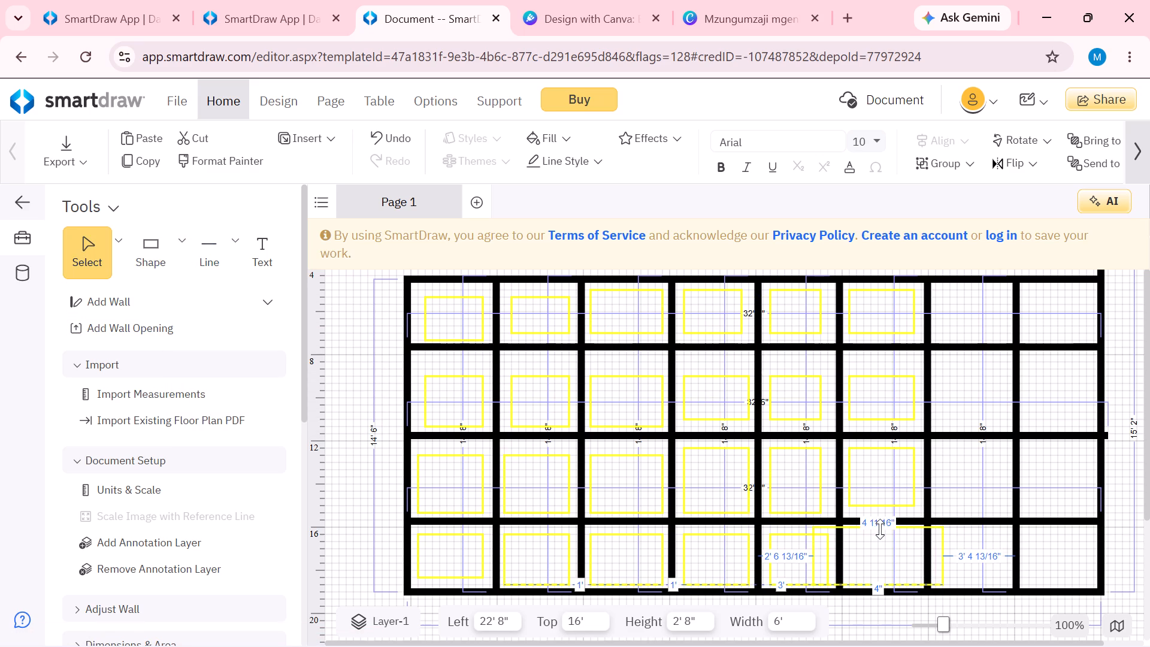
pyautogui.moveTo(880, 529); pyautogui.dragTo(880, 531)
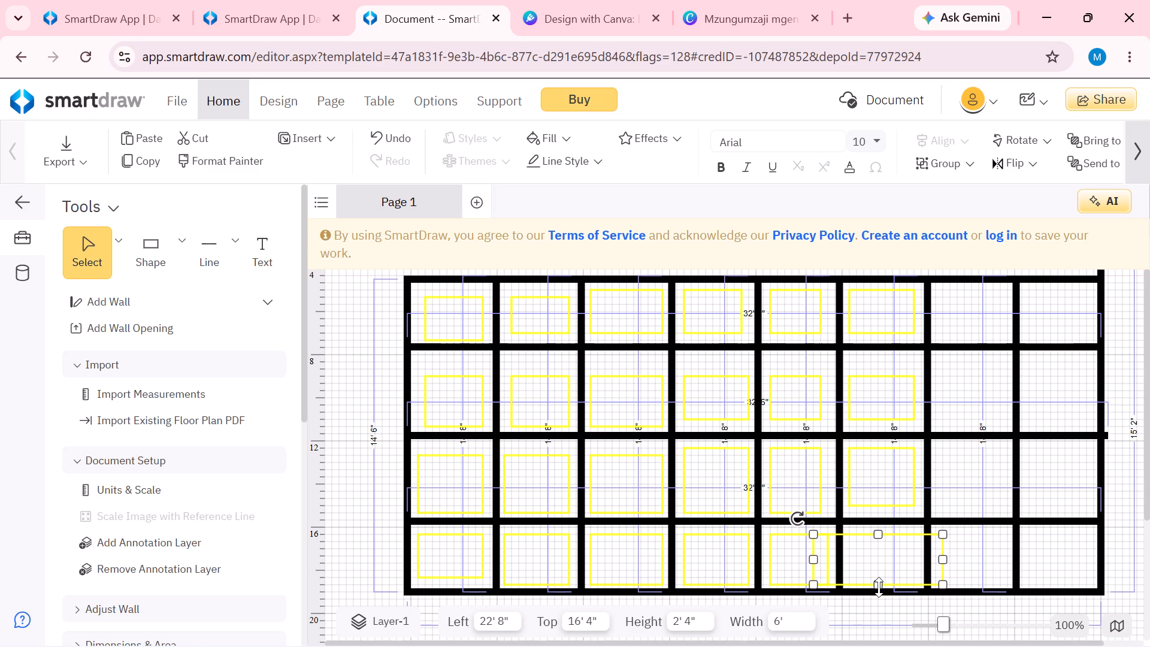
pyautogui.moveTo(812, 561); pyautogui.dragTo(846, 558)
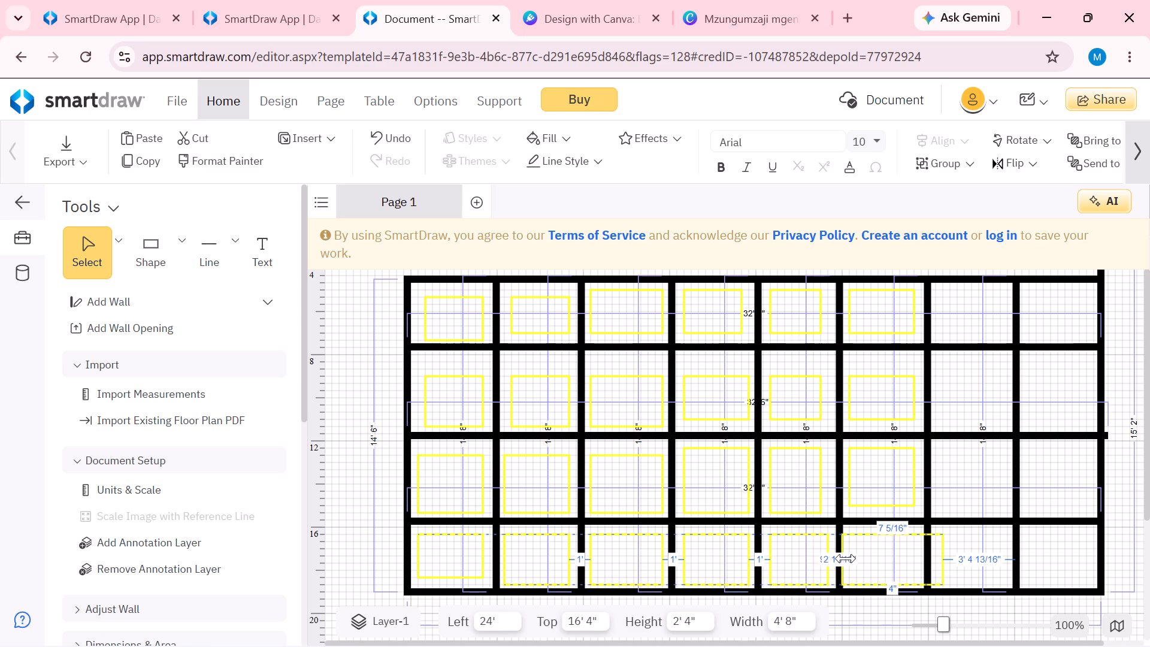
pyautogui.moveTo(846, 558); pyautogui.dragTo(848, 558)
pyautogui.moveTo(941, 560); pyautogui.dragTo(916, 555)
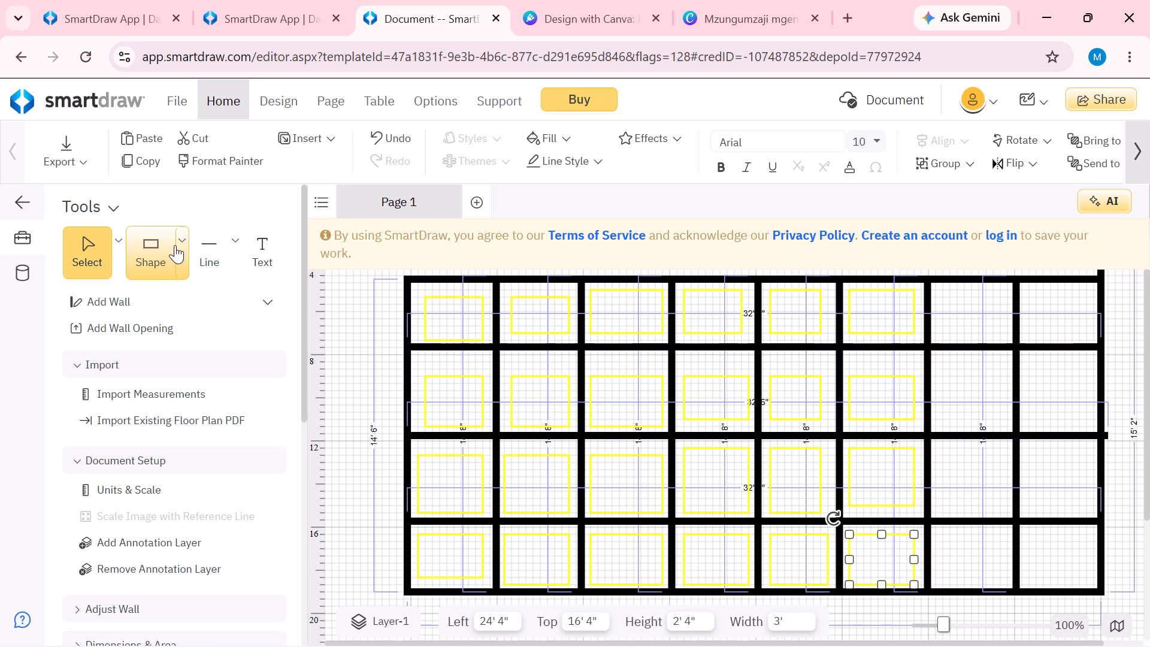
# Place a yellow-outlined rectangle in the seventh column's top cell, resized to about 3' 4" wide by 2' 6" high.
pyautogui.click(175, 242)
pyautogui.click(204, 312)
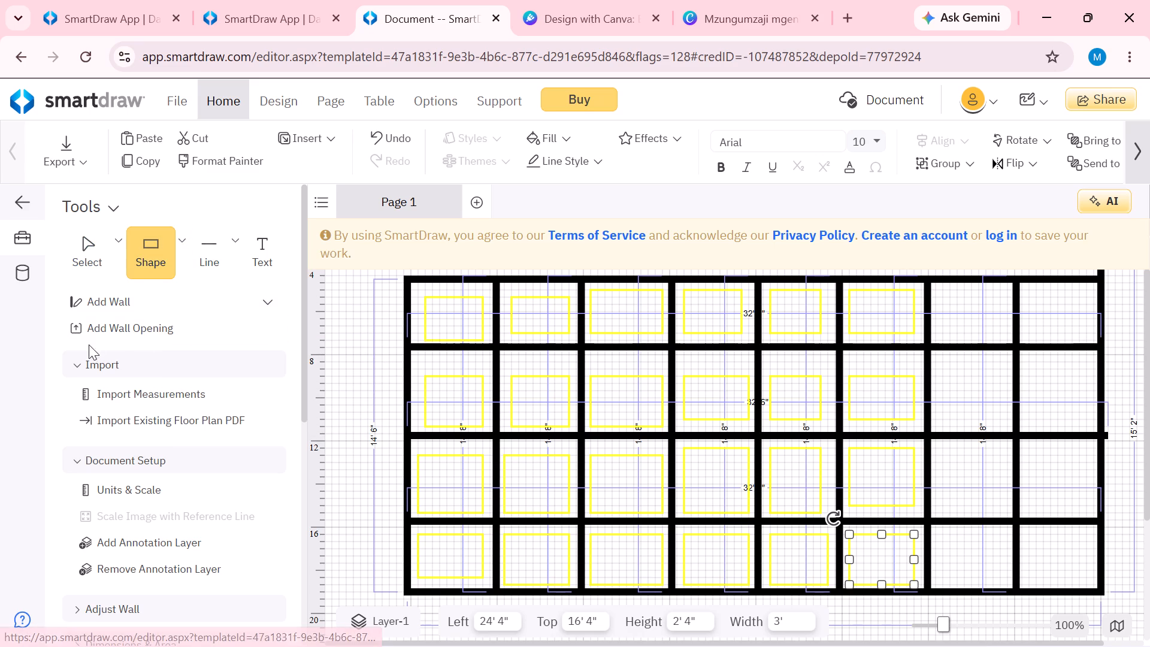
pyautogui.click(975, 315)
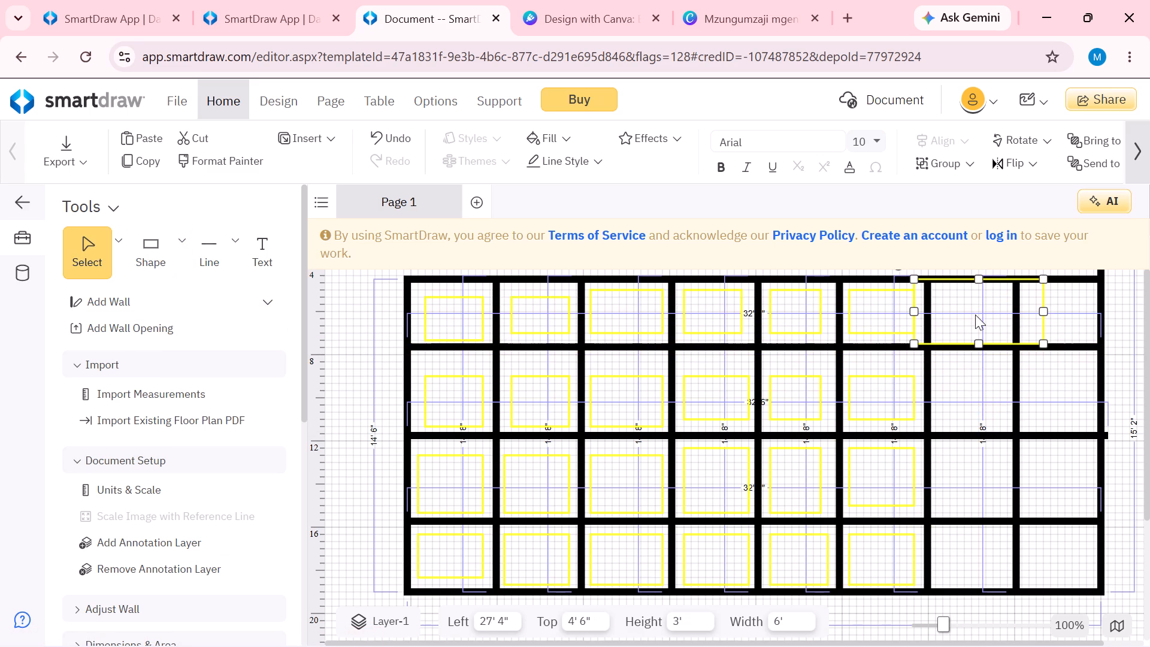
pyautogui.moveTo(916, 311); pyautogui.dragTo(919, 310)
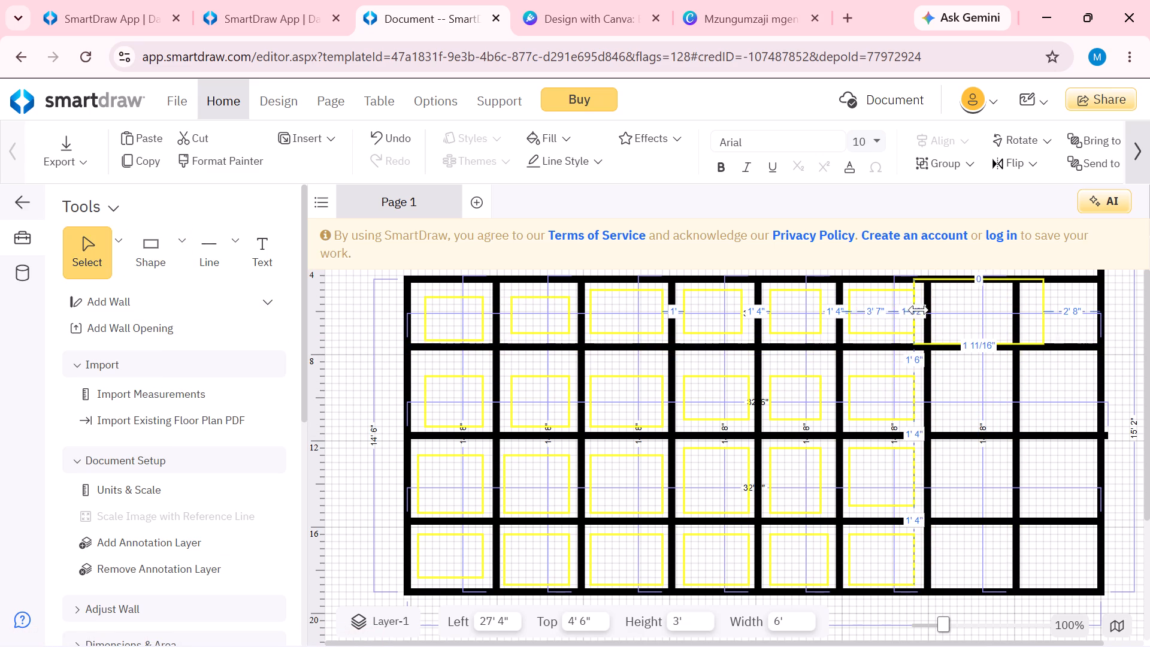
pyautogui.moveTo(919, 310); pyautogui.dragTo(934, 313)
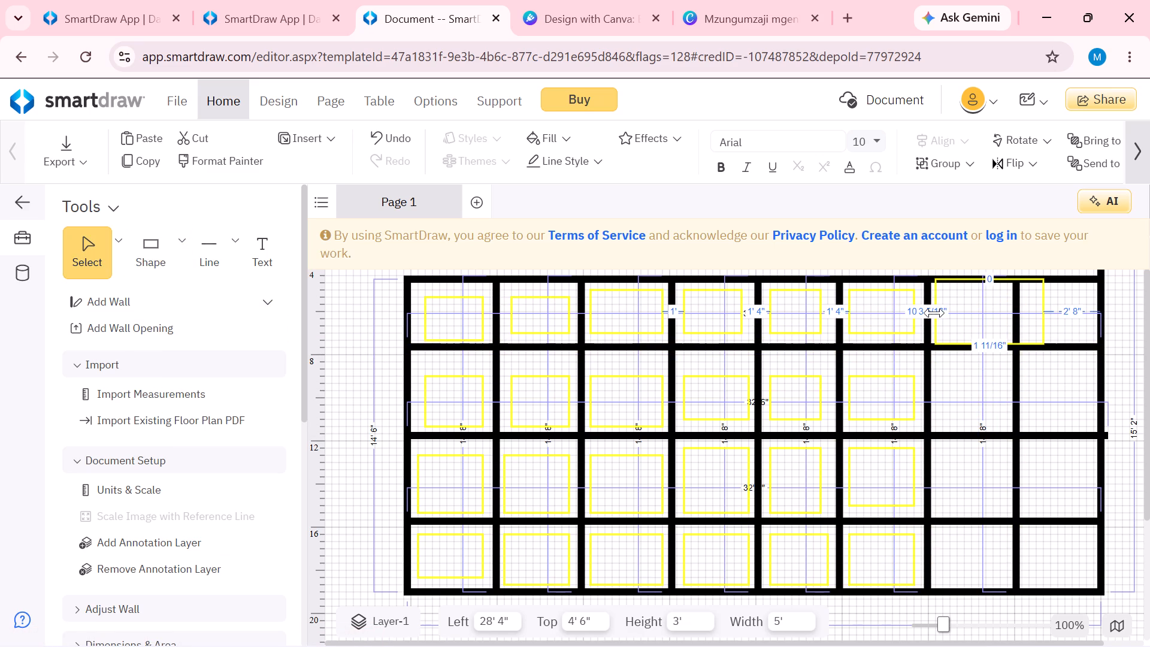
pyautogui.moveTo(934, 313); pyautogui.dragTo(935, 313)
pyautogui.moveTo(989, 276); pyautogui.dragTo(989, 279)
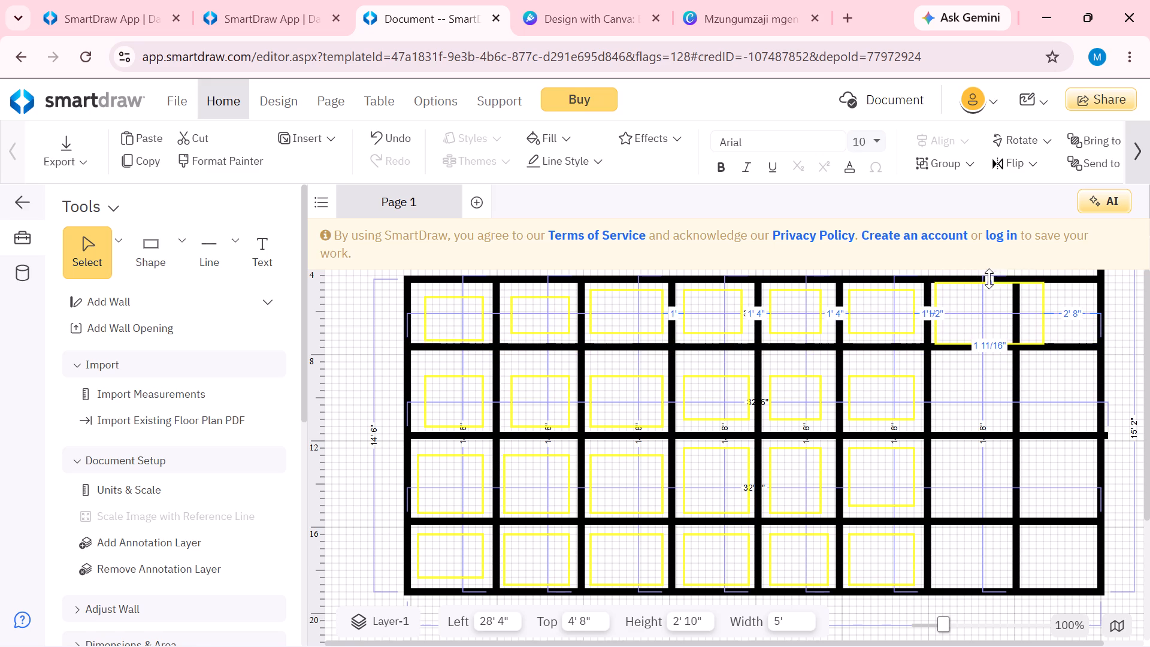
pyautogui.moveTo(989, 279); pyautogui.dragTo(989, 287)
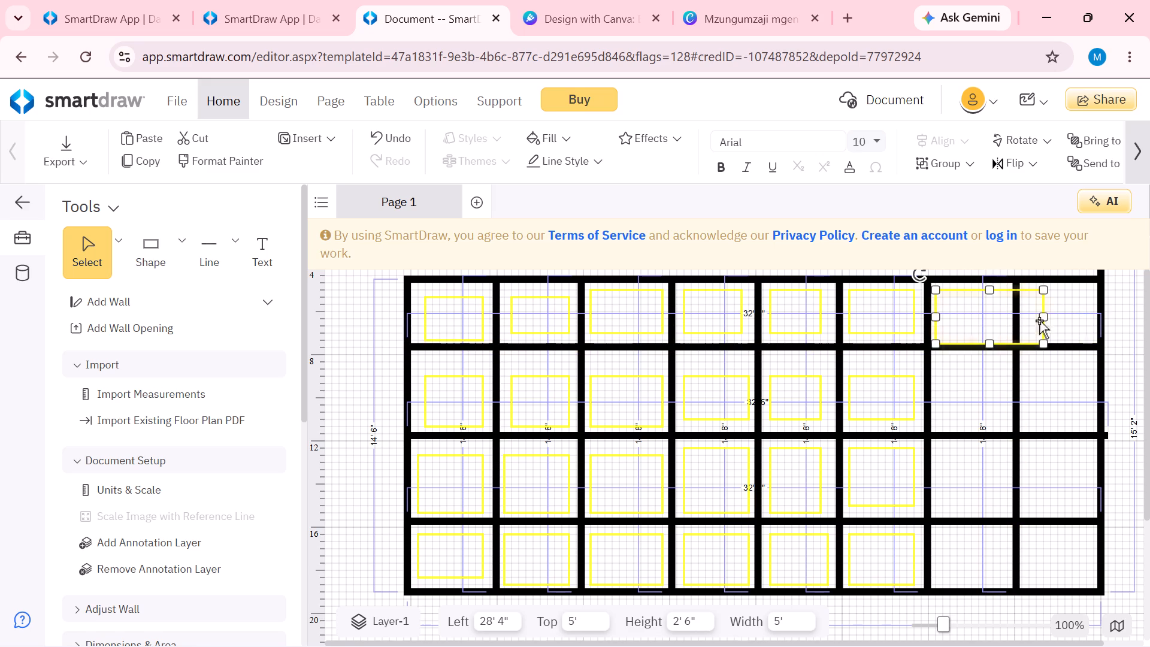
pyautogui.moveTo(1042, 318); pyautogui.dragTo(1010, 322)
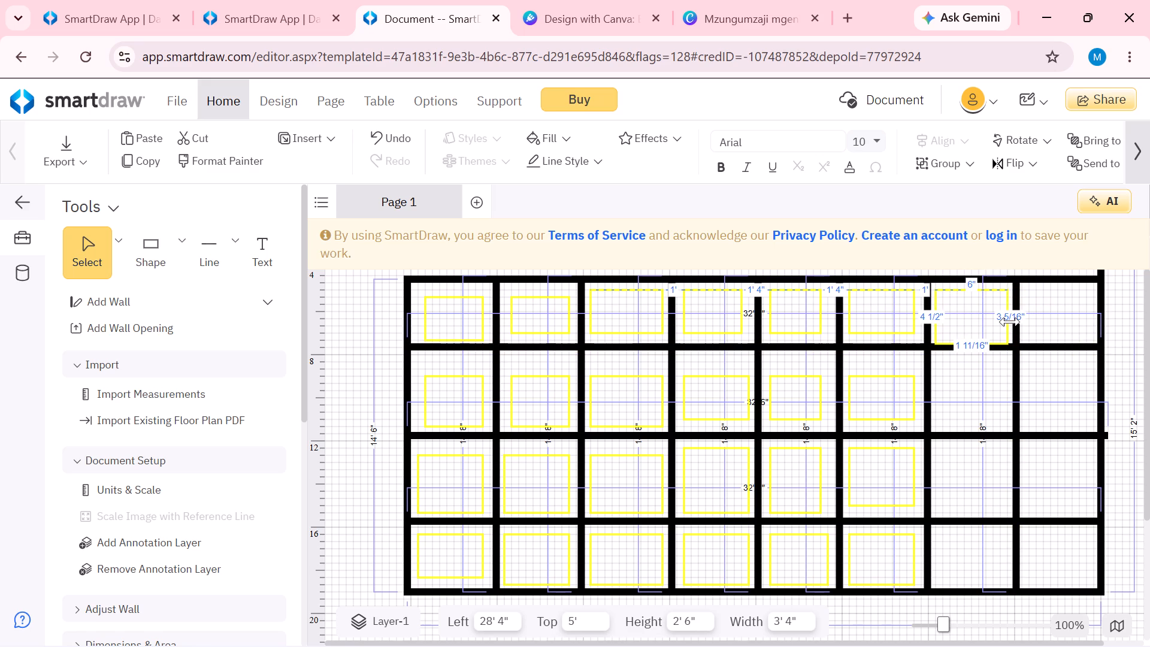
pyautogui.moveTo(1010, 322); pyautogui.dragTo(1009, 322)
pyautogui.moveTo(1009, 322); pyautogui.dragTo(1008, 322)
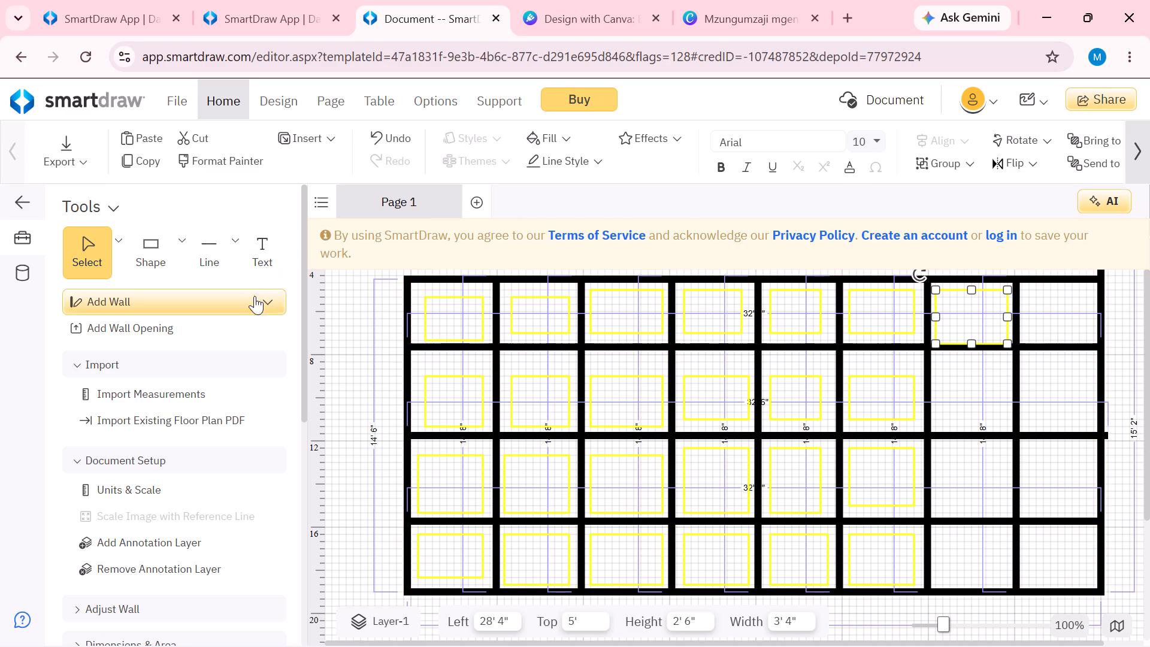
# Place a yellow-outlined rectangle in the seventh column's second cell, resized to about 3' 4" wide by 2' high.
pyautogui.click(181, 238)
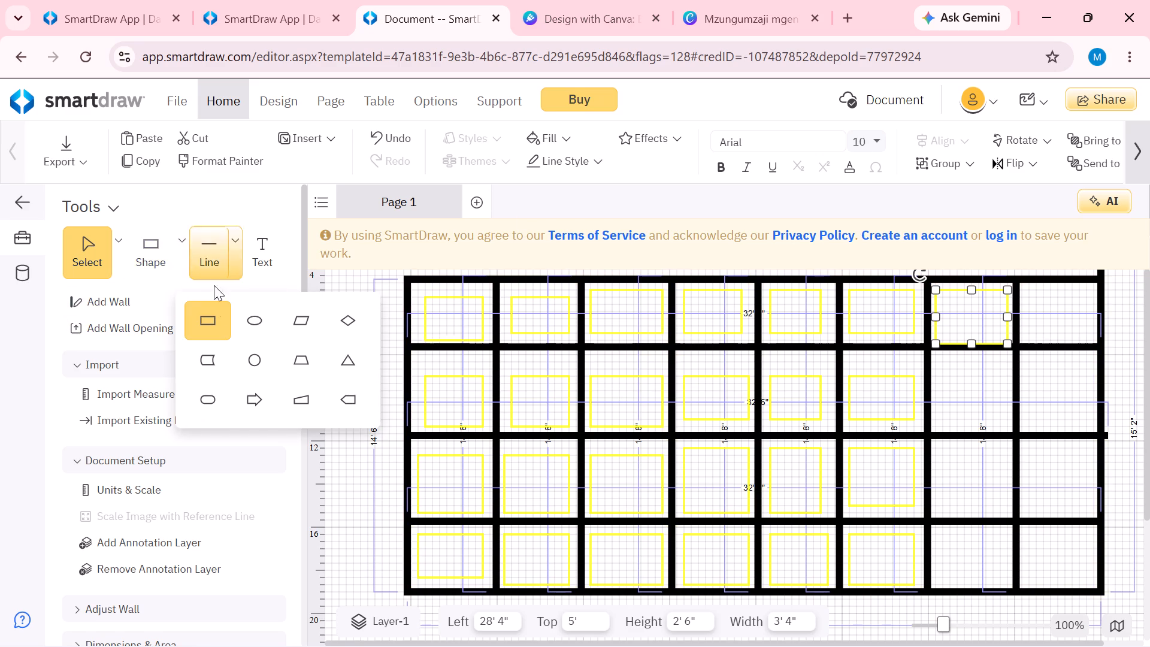
pyautogui.click(207, 324)
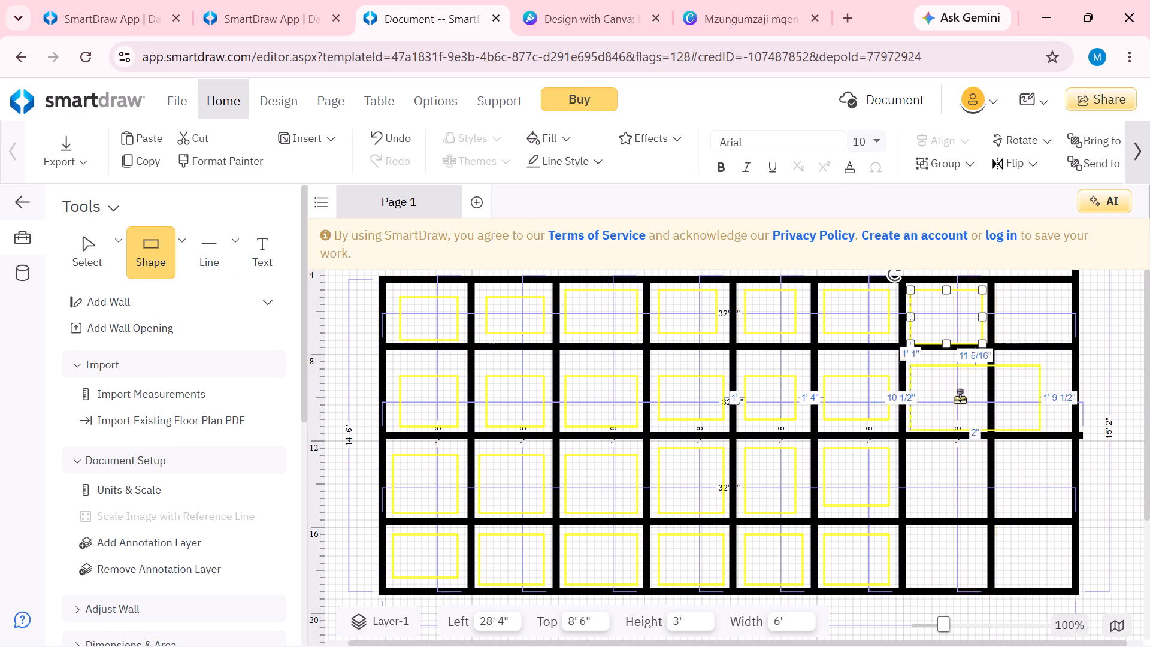
pyautogui.click(945, 391)
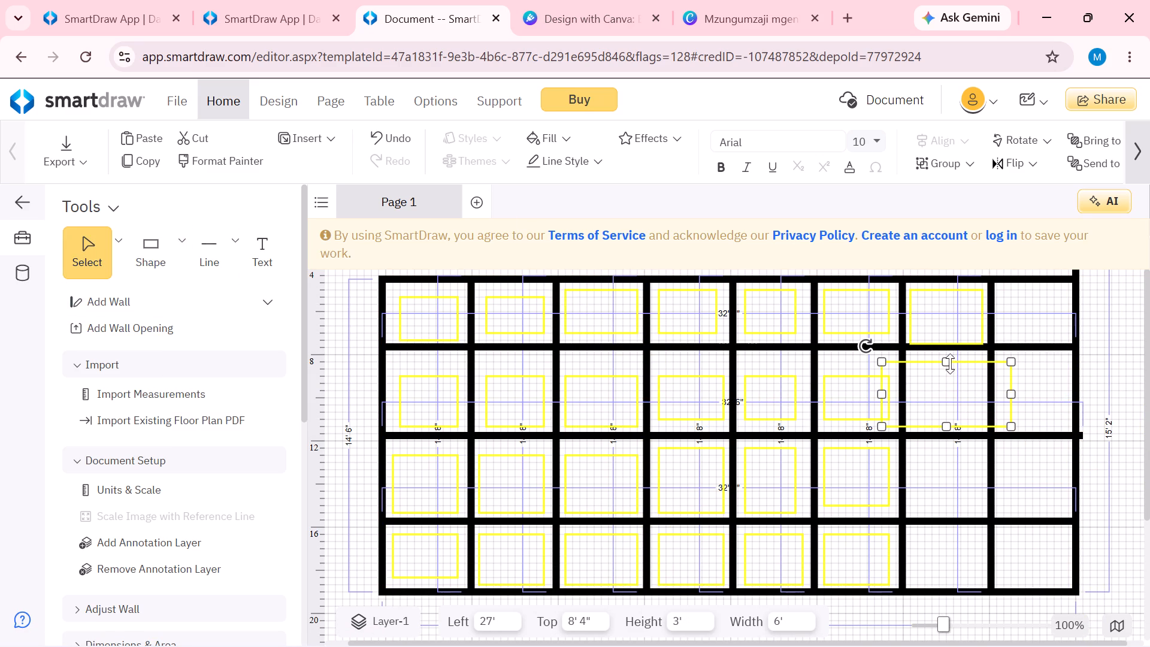
pyautogui.moveTo(946, 357); pyautogui.dragTo(947, 371)
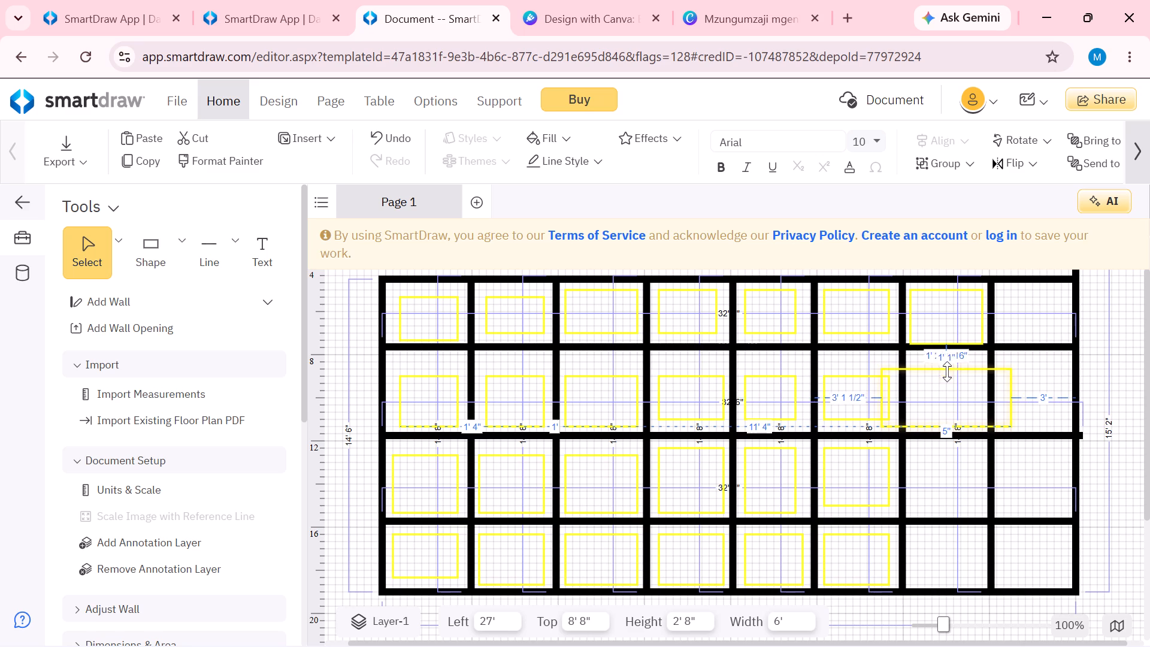
pyautogui.moveTo(947, 371); pyautogui.dragTo(947, 372)
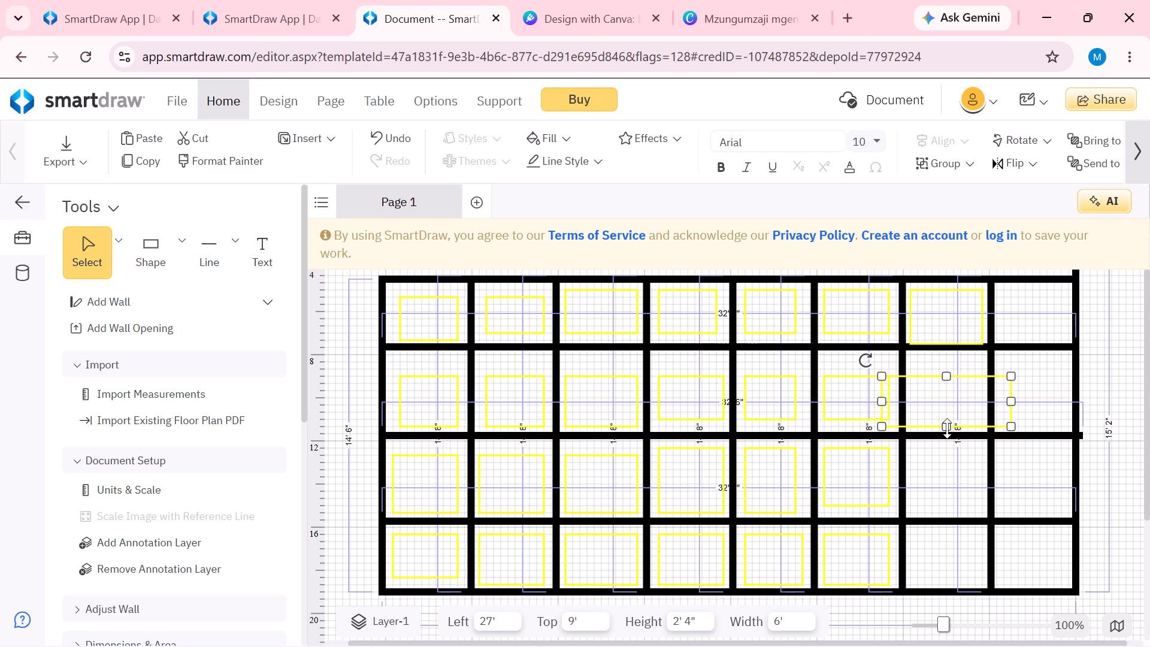
pyautogui.moveTo(947, 428); pyautogui.dragTo(945, 421)
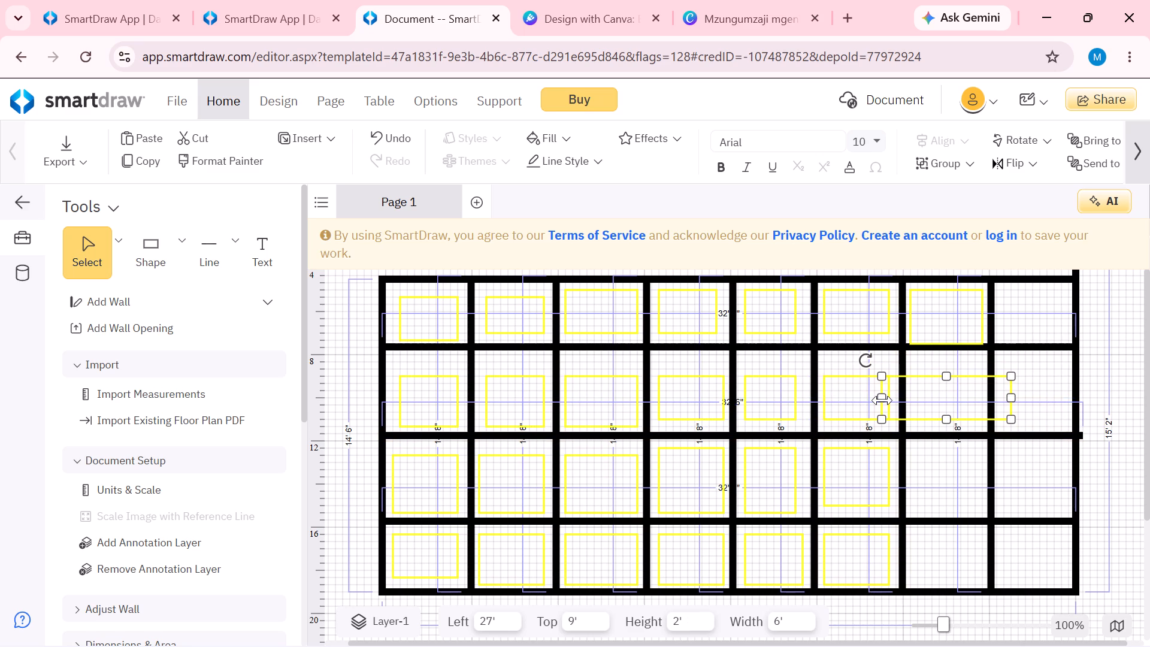
pyautogui.moveTo(882, 400); pyautogui.dragTo(911, 401)
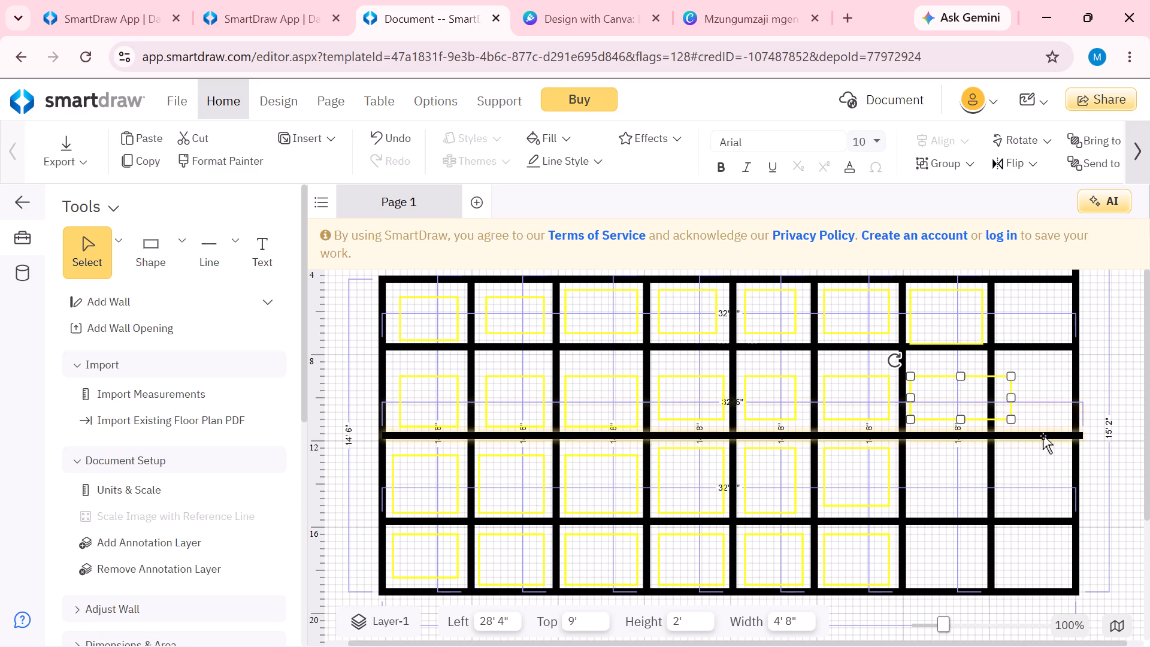
pyautogui.moveTo(1014, 398); pyautogui.dragTo(979, 398)
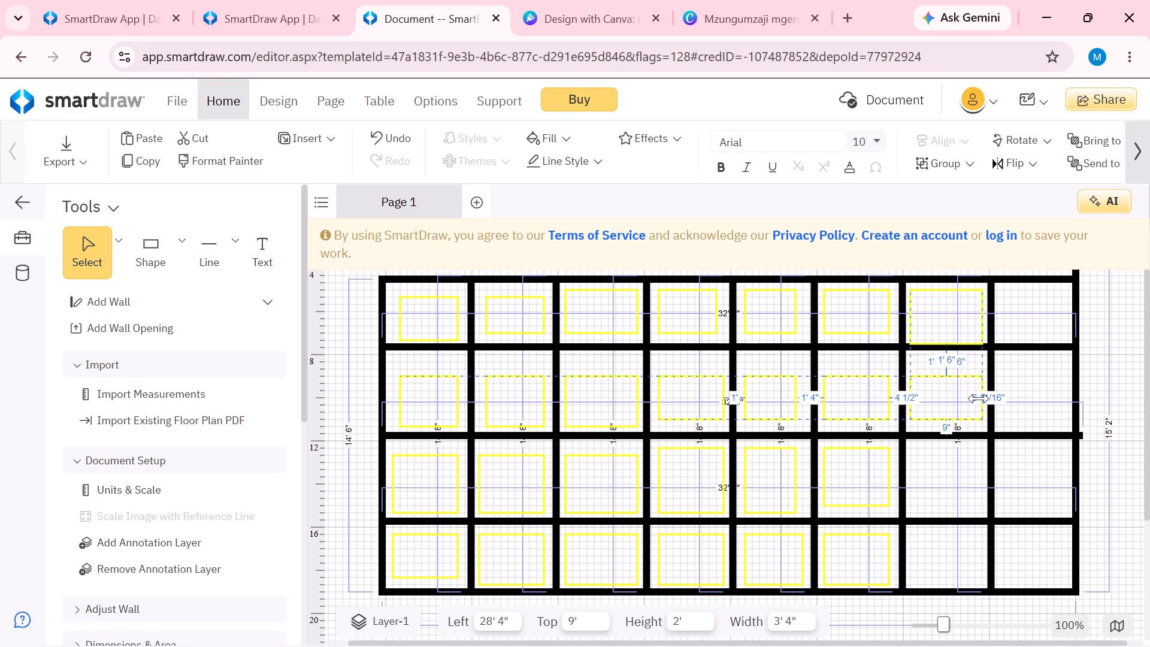
pyautogui.moveTo(979, 398); pyautogui.dragTo(978, 398)
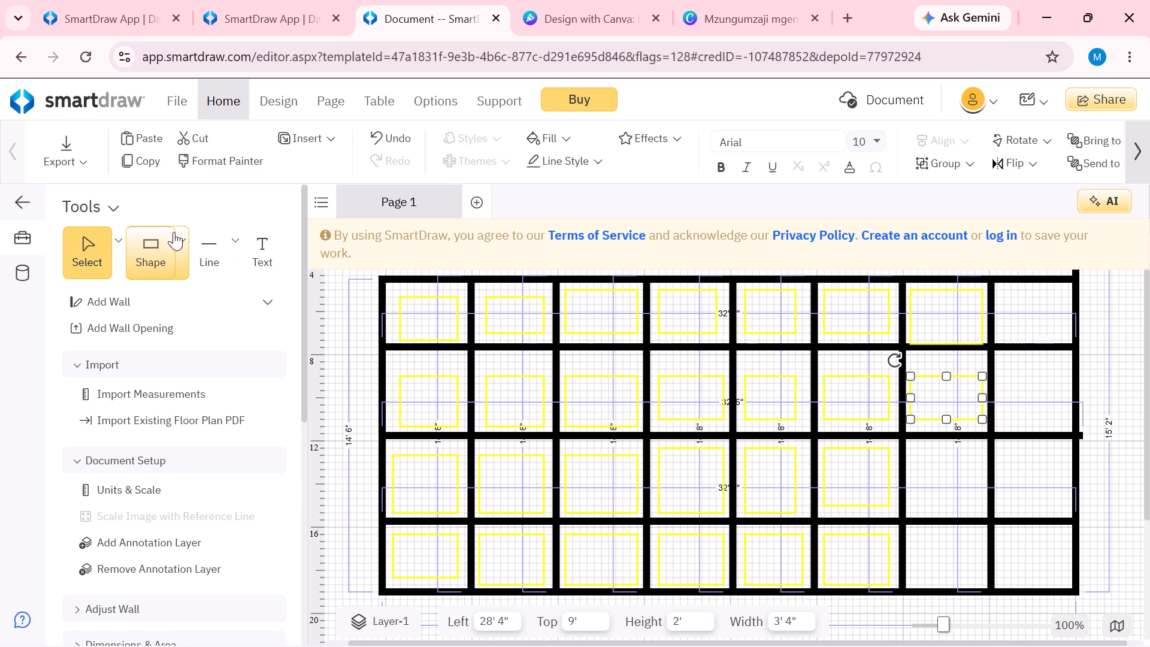
# Place a yellow-outlined rectangle in the seventh column's third cell, resized to about 3' wide by 2' 8" high.
pyautogui.click(177, 233)
pyautogui.click(204, 319)
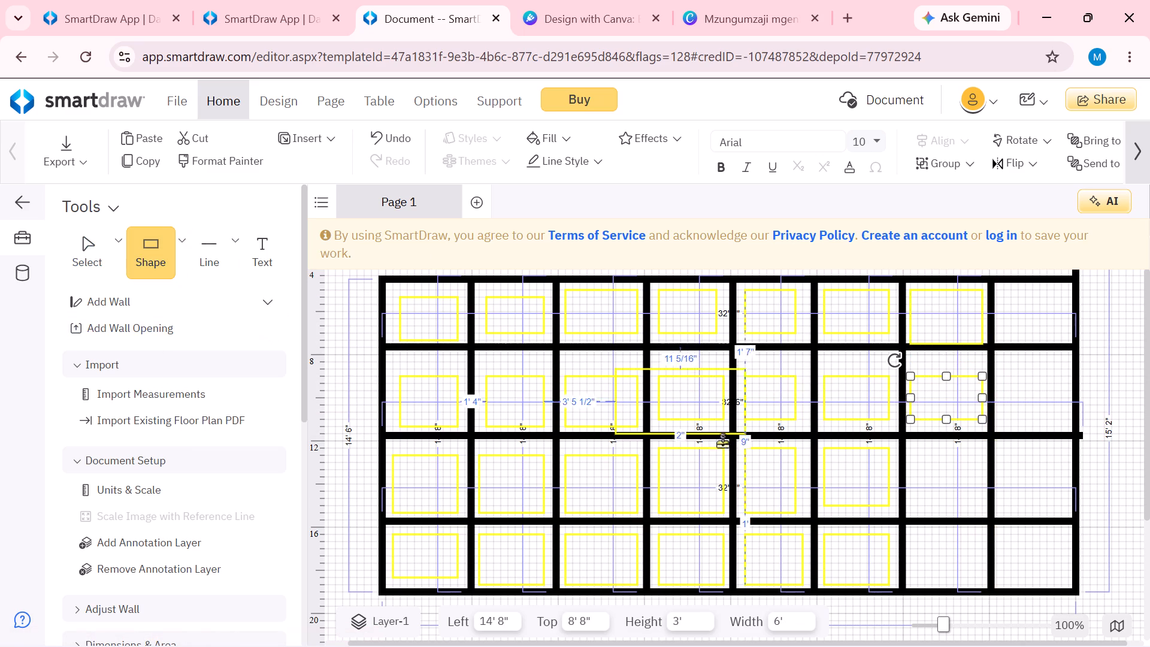
pyautogui.click(938, 478)
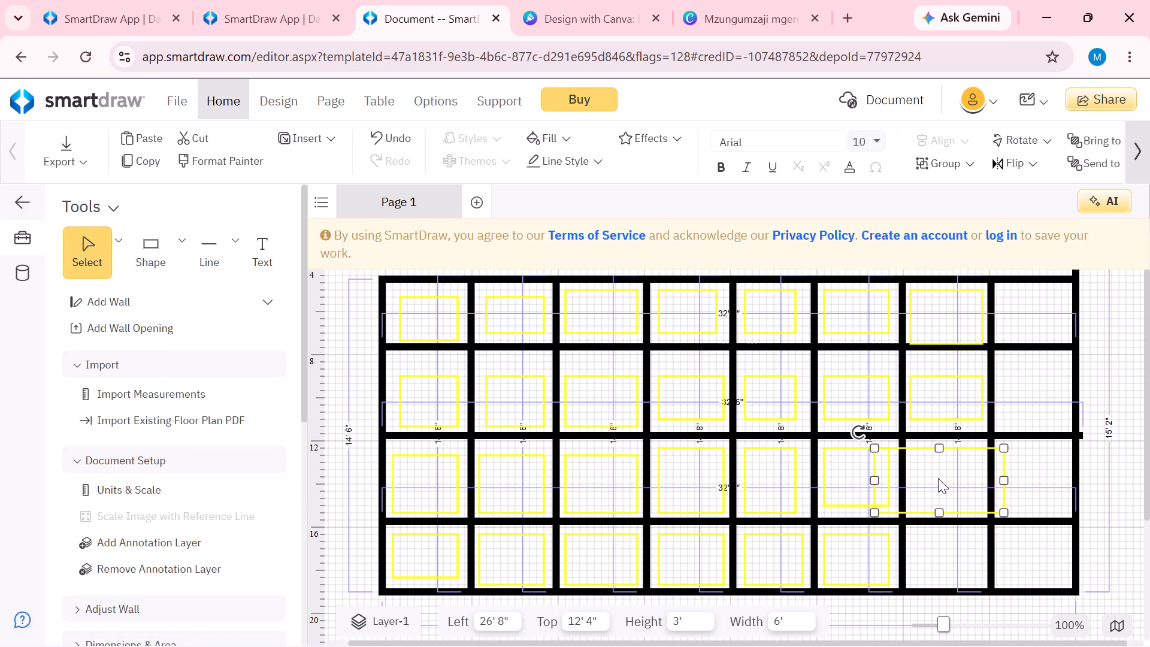
pyautogui.moveTo(873, 478); pyautogui.dragTo(914, 478)
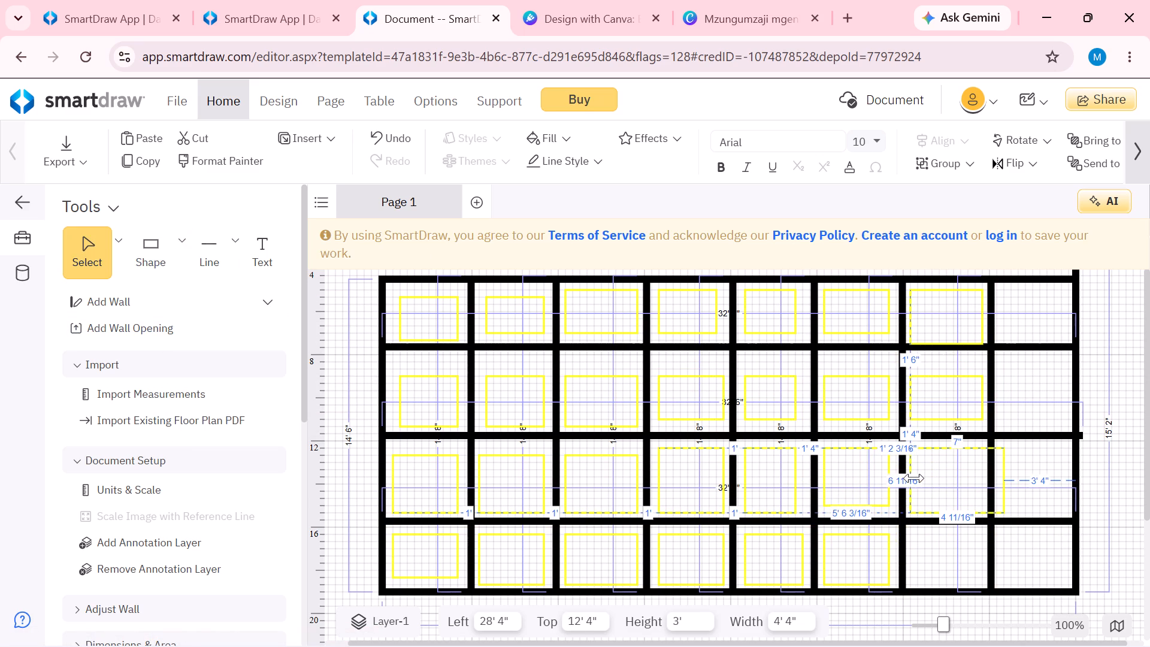
pyautogui.moveTo(914, 478); pyautogui.dragTo(916, 478)
pyautogui.moveTo(960, 513); pyautogui.dragTo(958, 503)
pyautogui.moveTo(1002, 479); pyautogui.dragTo(991, 479)
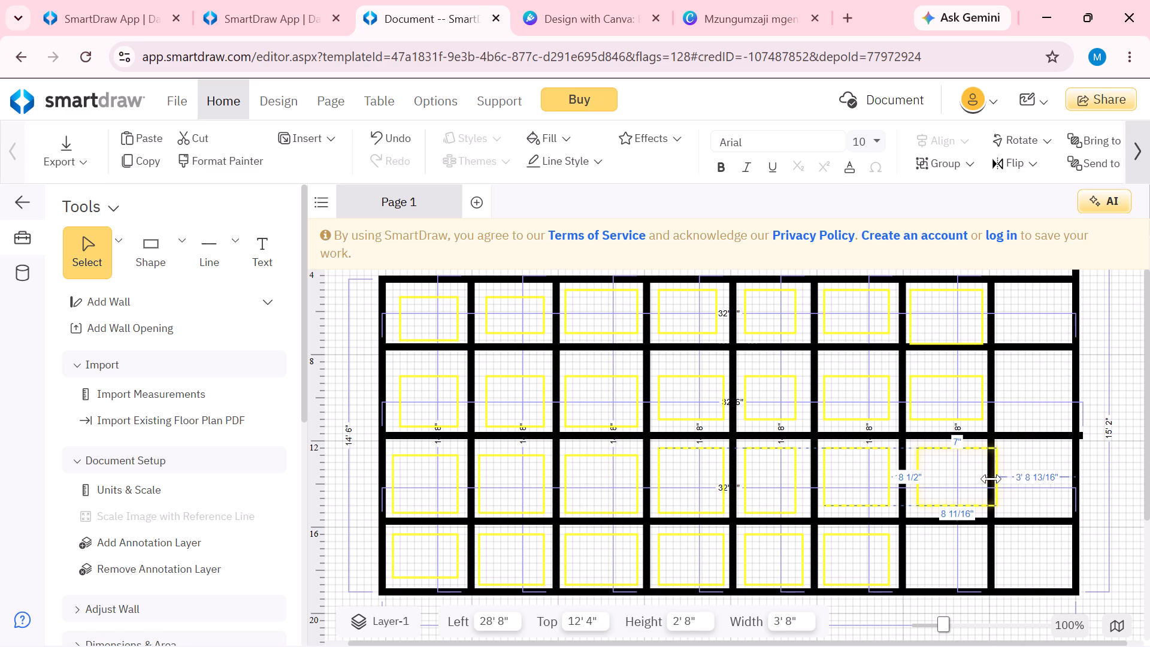
pyautogui.moveTo(991, 479); pyautogui.dragTo(983, 479)
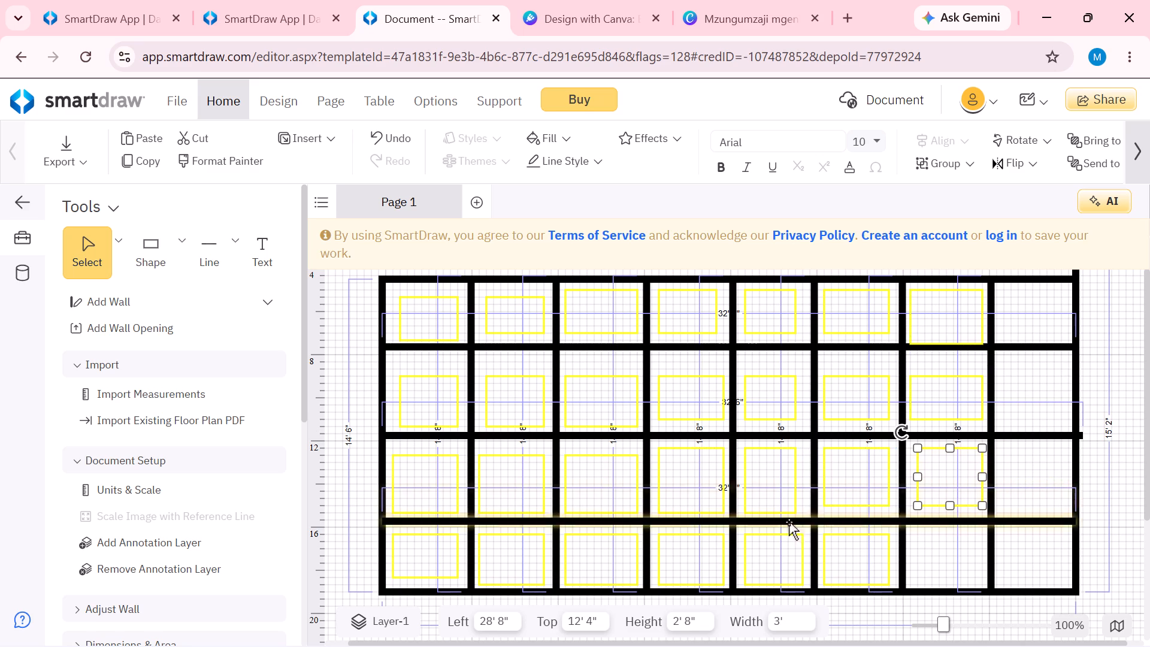
# Place a yellow-outlined rectangle in the seventh column's bottom cell, resized to about 3' wide by 2' 4" high.
pyautogui.click(178, 237)
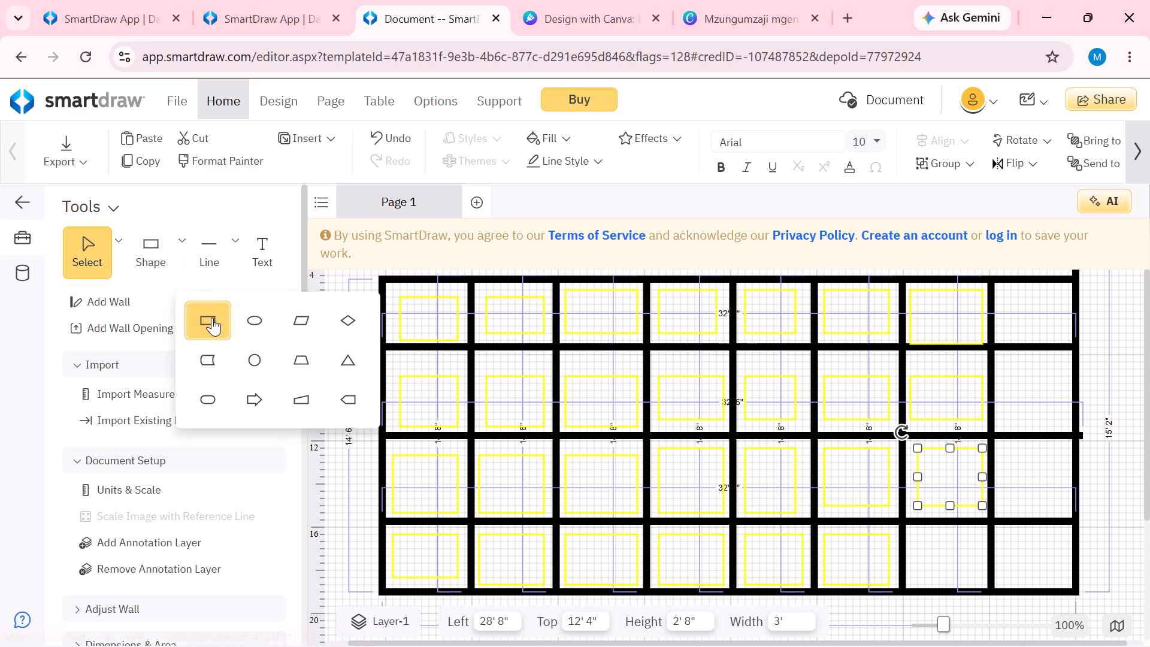
pyautogui.click(212, 318)
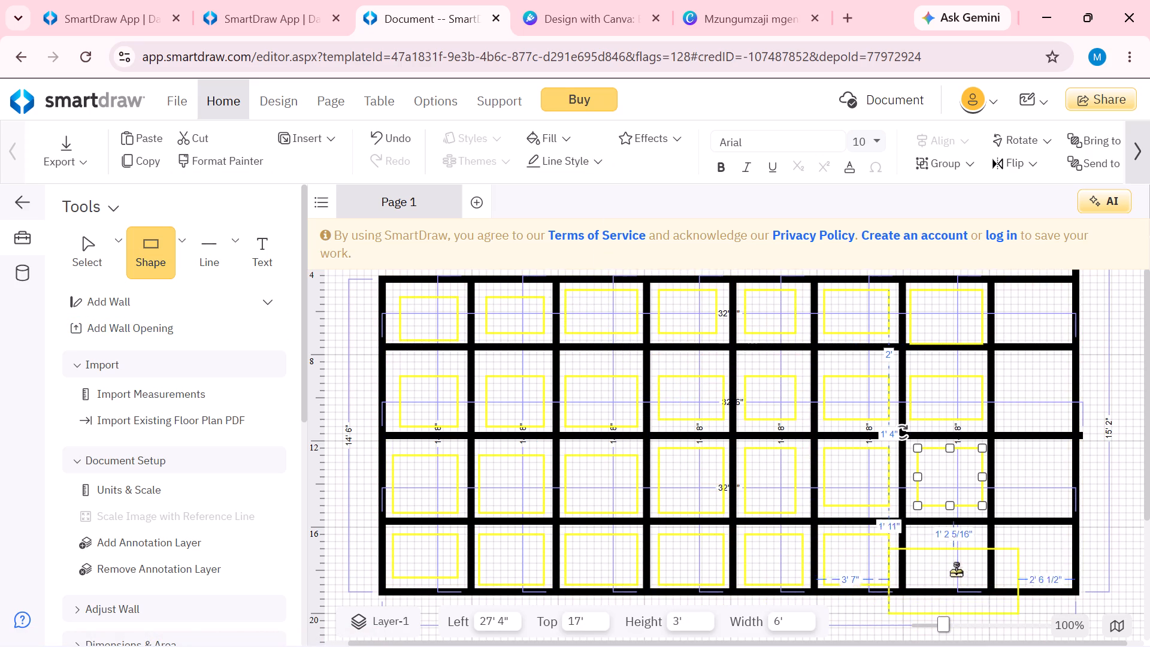
pyautogui.click(953, 555)
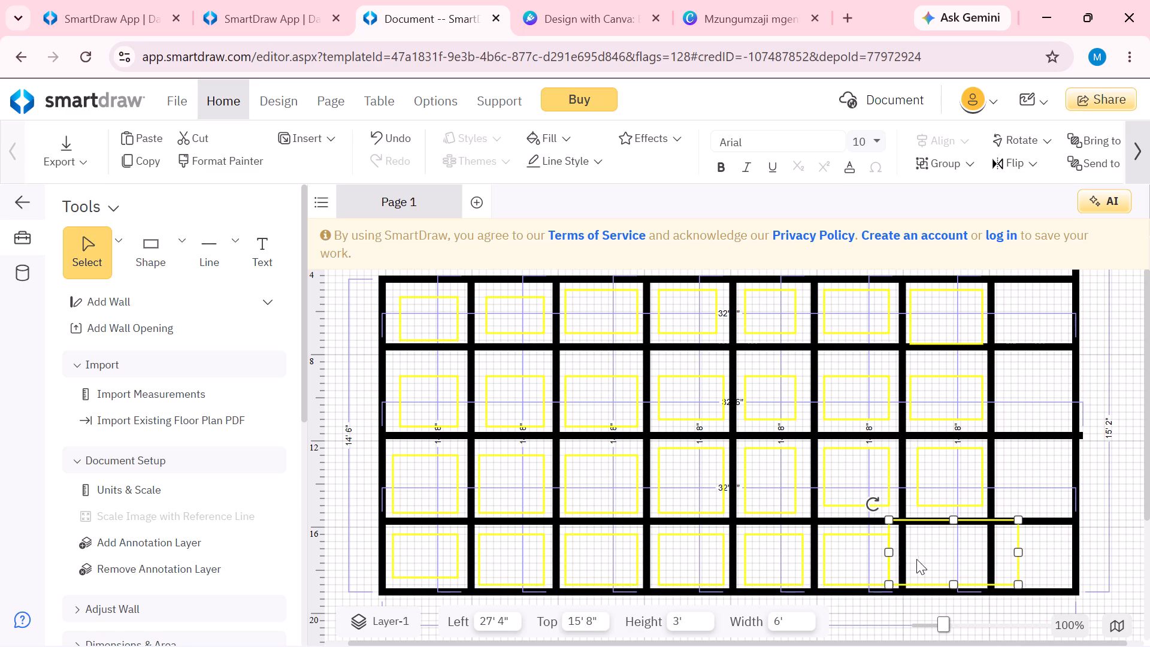
pyautogui.moveTo(891, 554); pyautogui.dragTo(913, 557)
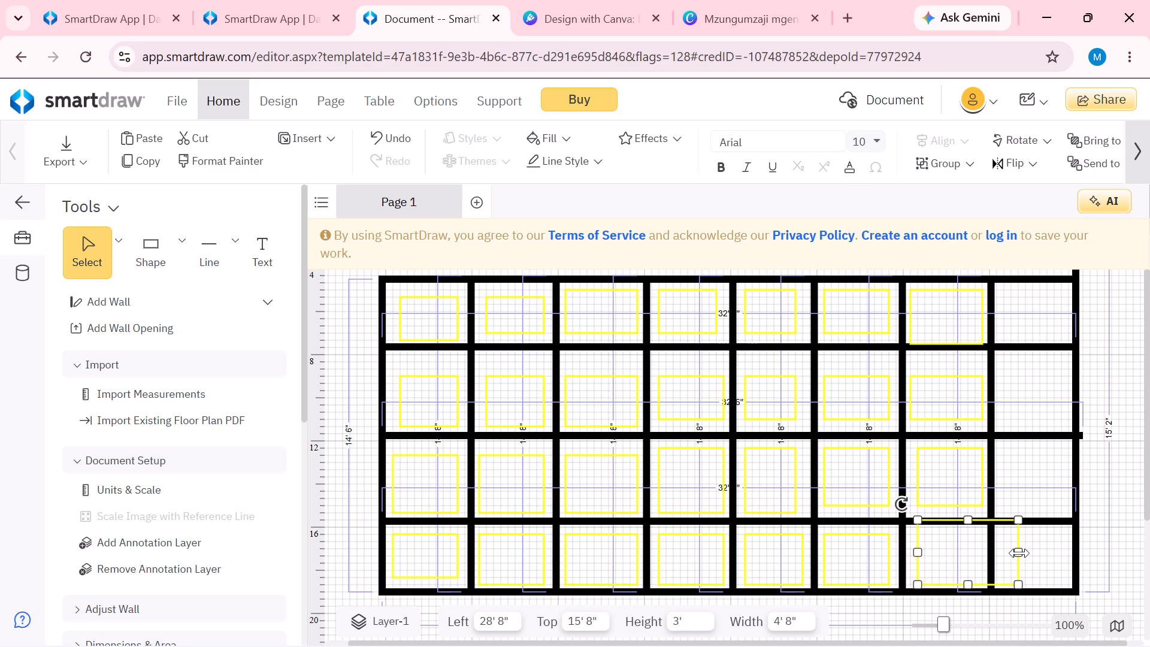
pyautogui.moveTo(1019, 553); pyautogui.dragTo(982, 552)
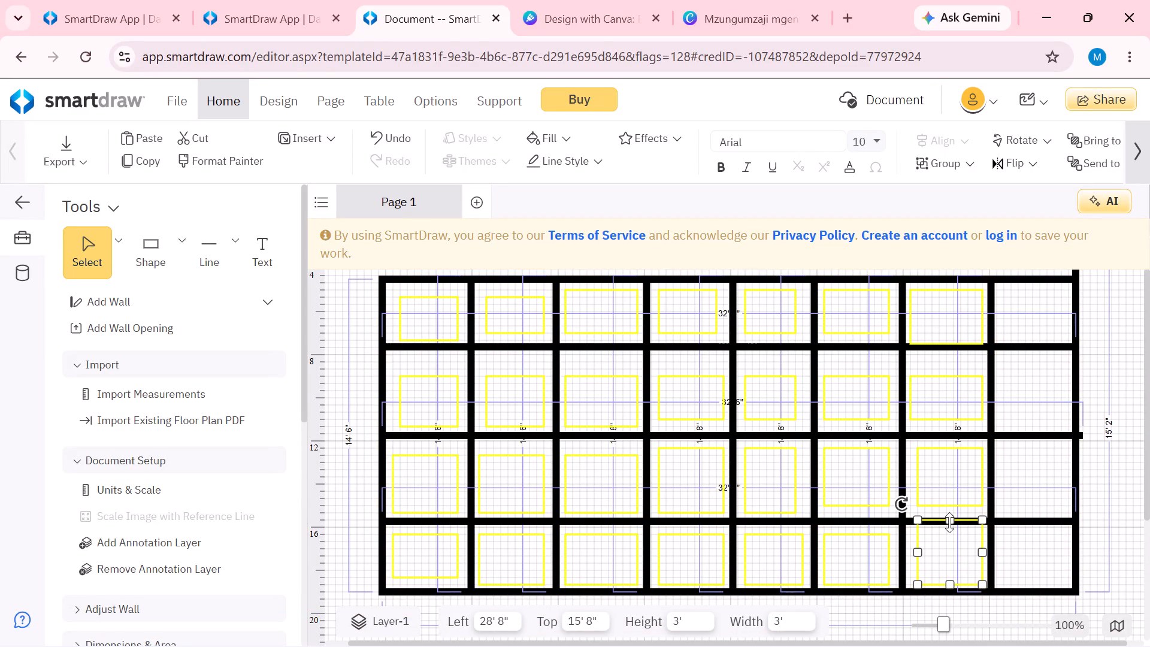
pyautogui.moveTo(949, 522); pyautogui.dragTo(950, 531)
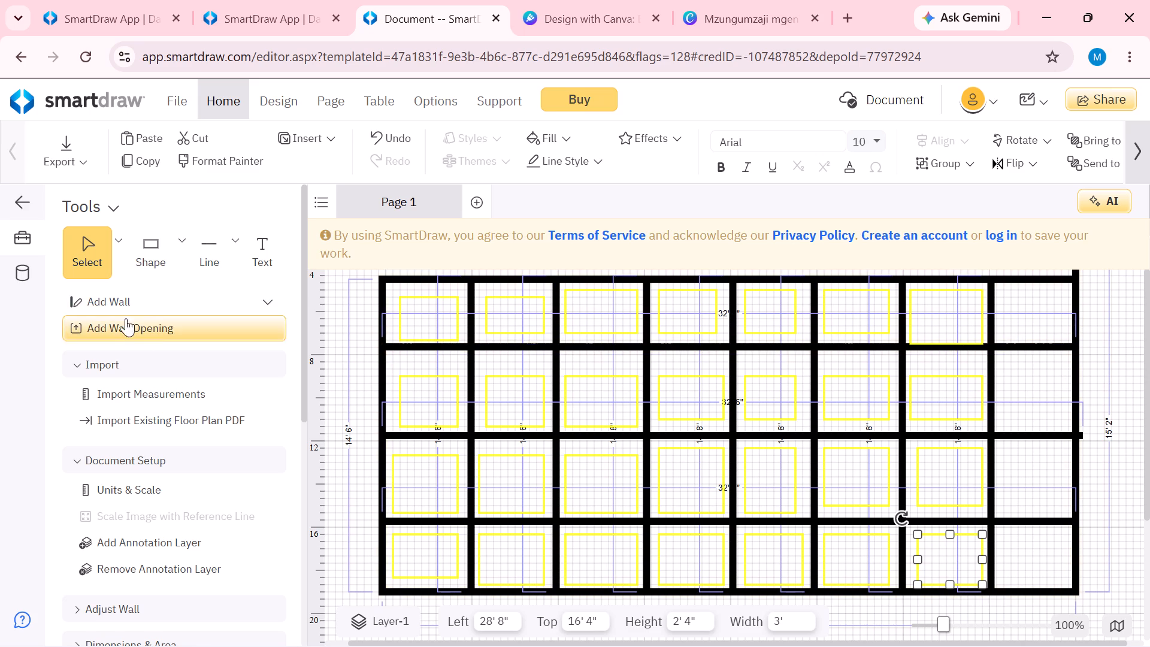
# Place a yellow-outlined rectangle in the eighth column's top cell, resized to about 3' wide by 2' 6" high.
pyautogui.click(180, 247)
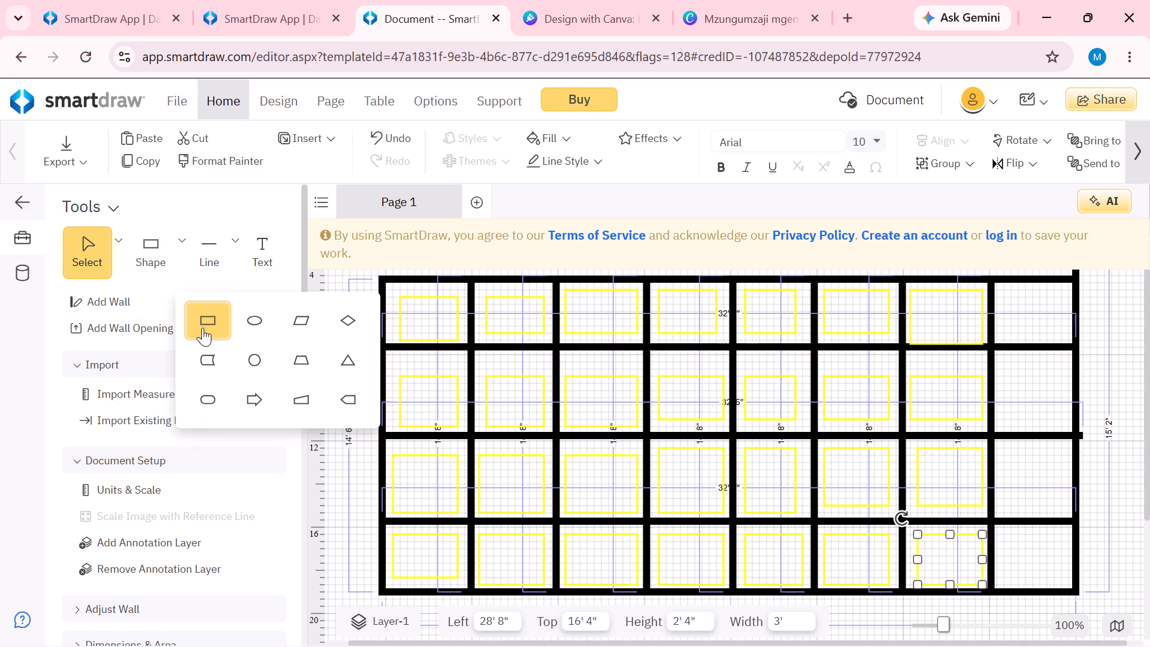
pyautogui.click(203, 321)
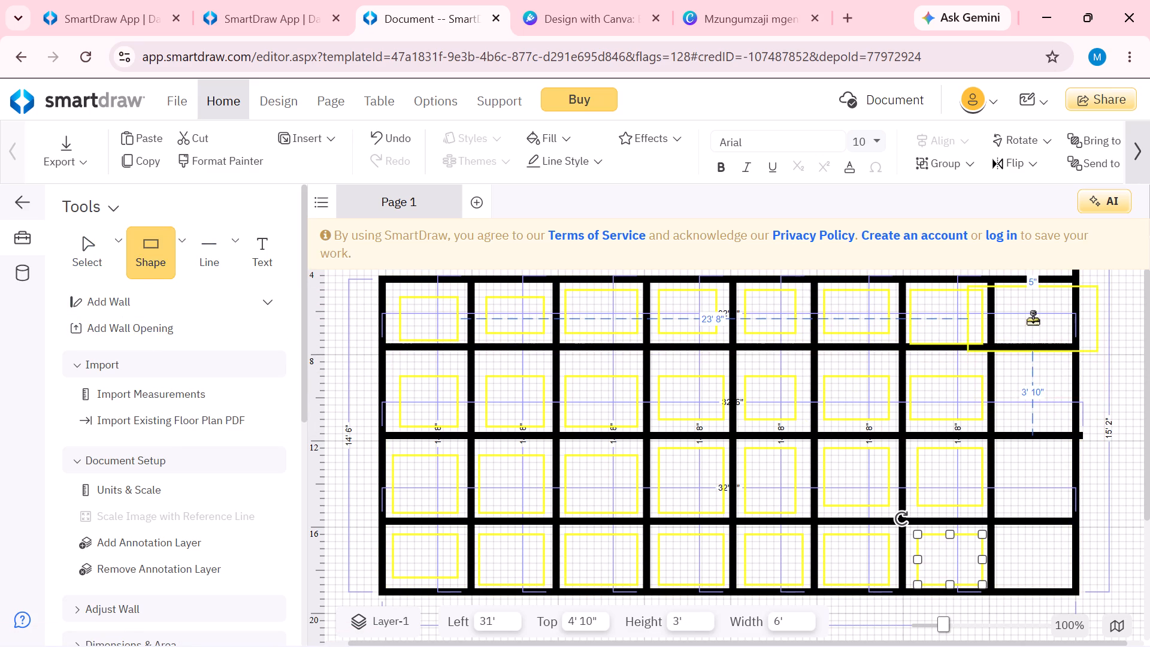
pyautogui.click(1033, 319)
pyautogui.moveTo(1030, 349); pyautogui.dragTo(1030, 341)
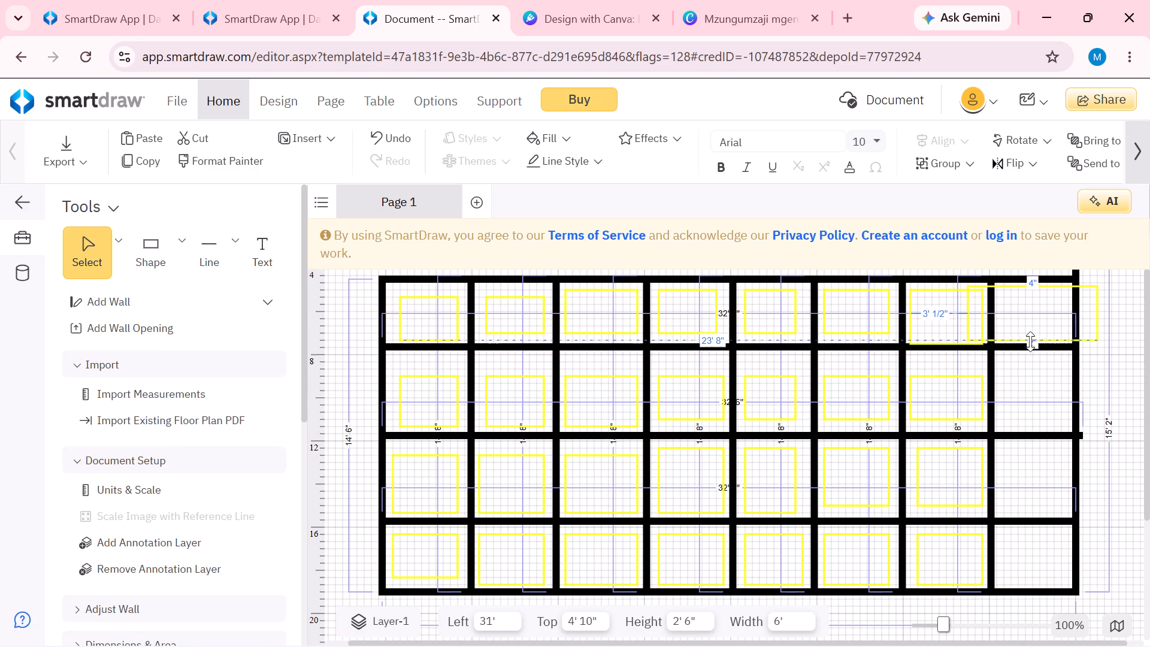
pyautogui.moveTo(1030, 341); pyautogui.dragTo(1030, 341)
pyautogui.moveTo(970, 314); pyautogui.dragTo(1004, 318)
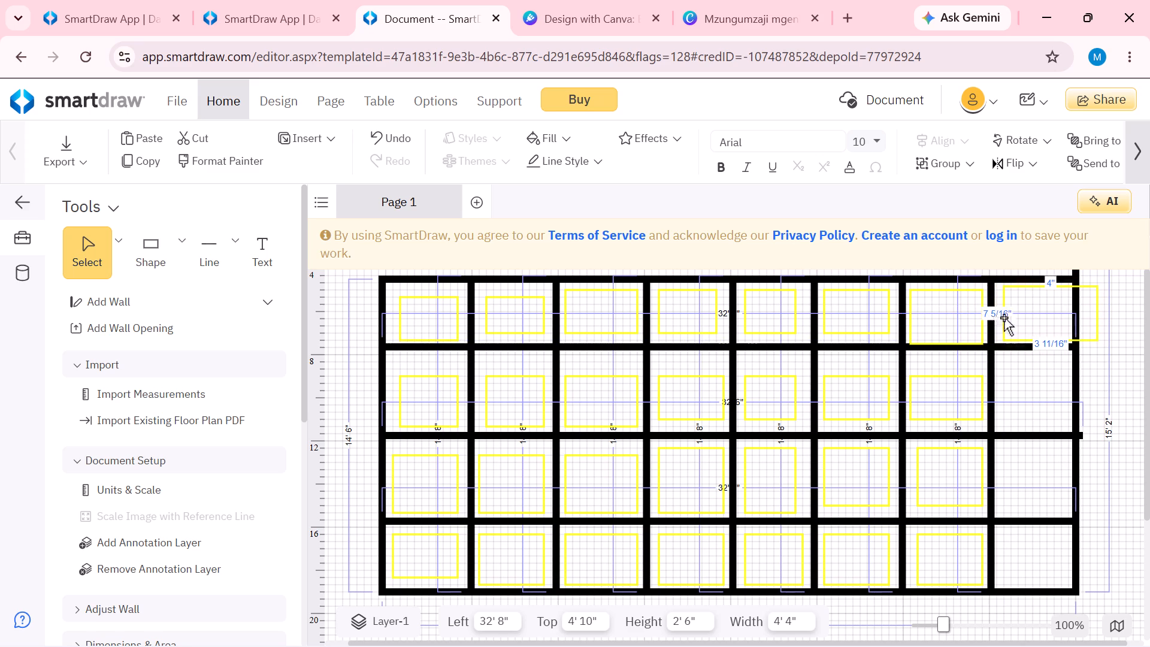
pyautogui.moveTo(1097, 310); pyautogui.dragTo(1069, 311)
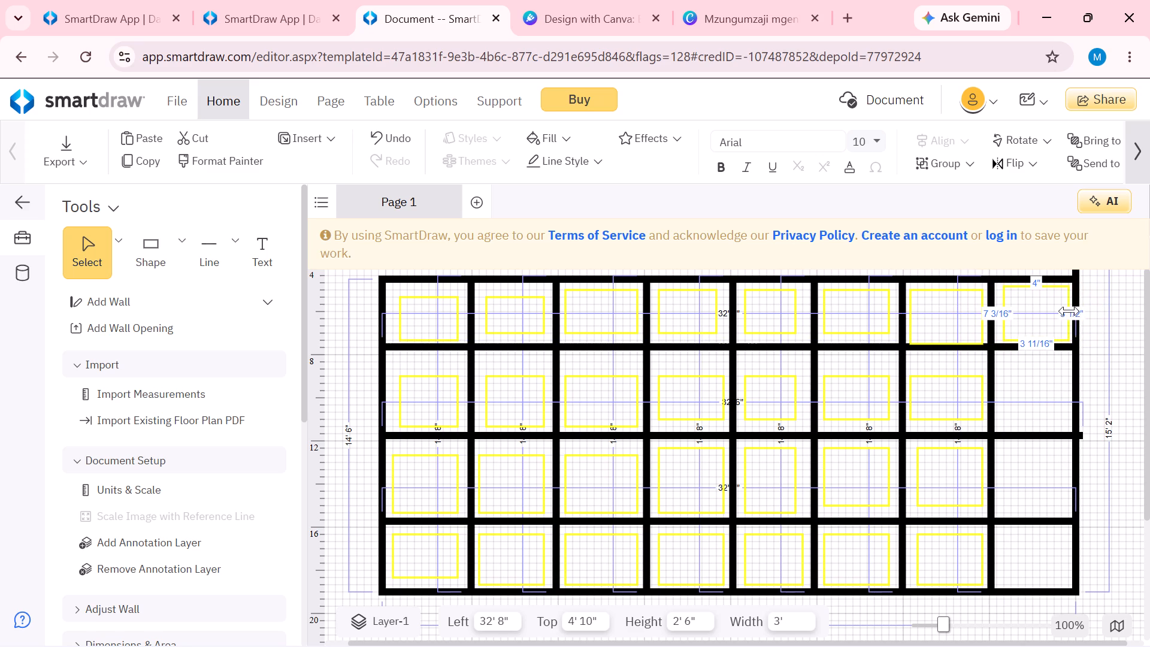
pyautogui.moveTo(1069, 311); pyautogui.dragTo(1067, 311)
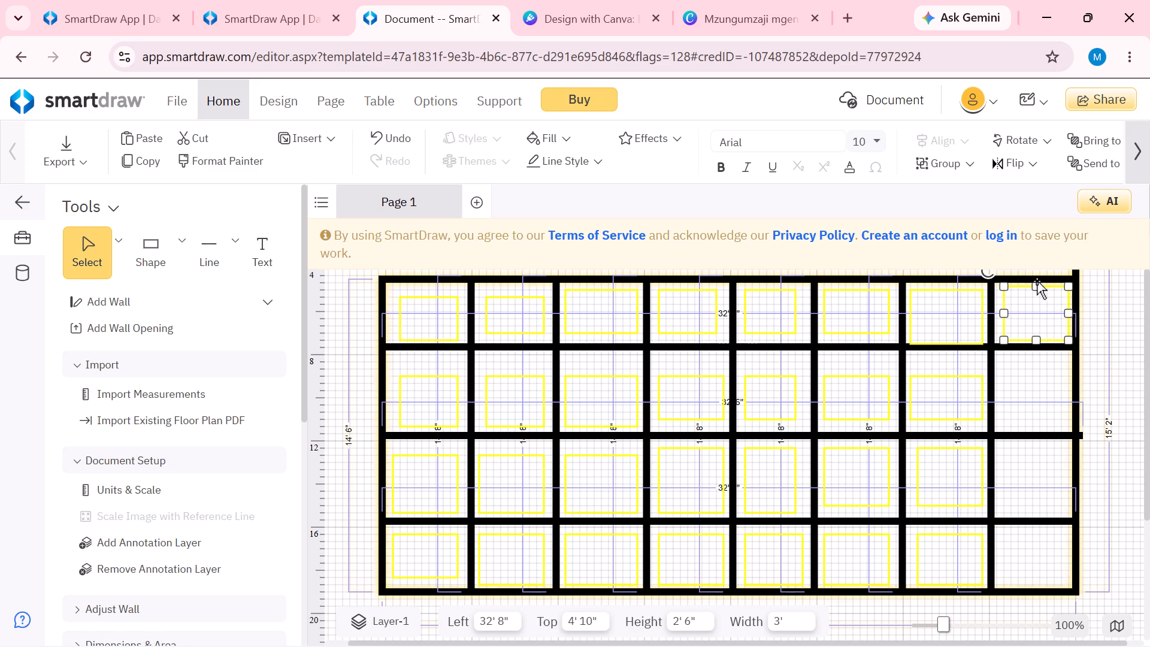
# Lower the top edge of the eighth column's top rectangle, making it about 2' 4" high.
pyautogui.click(1036, 284)
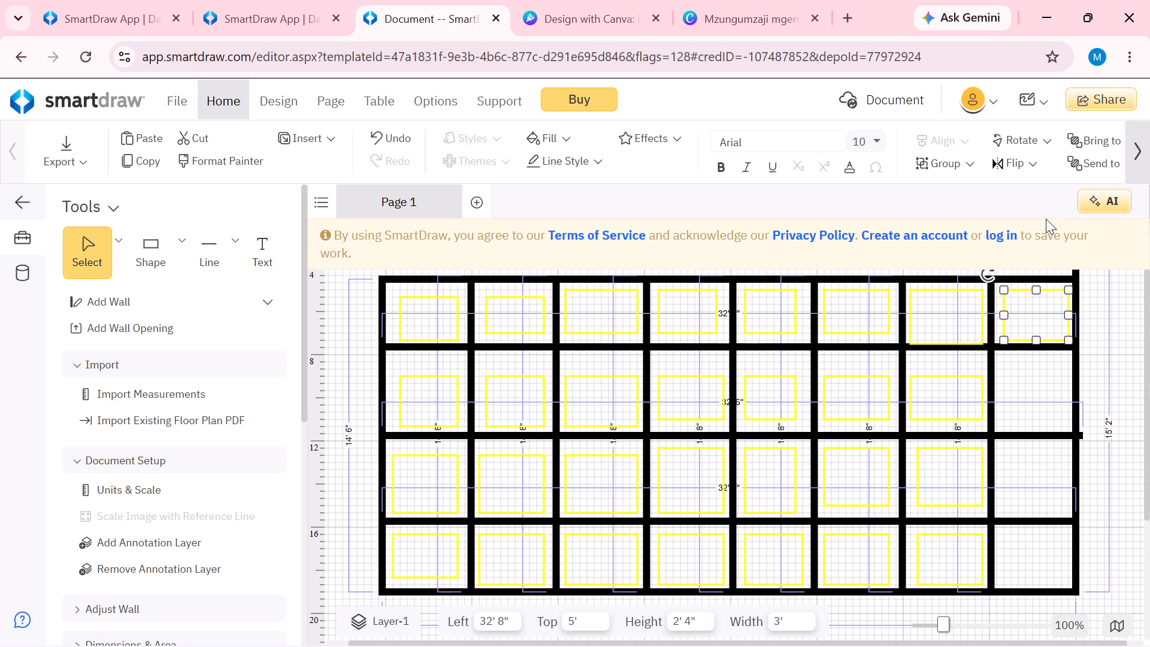
# Place a yellow-outlined rectangle in the eighth column's second cell, resized to about 3' wide by 2' 4" high.
pyautogui.click(185, 239)
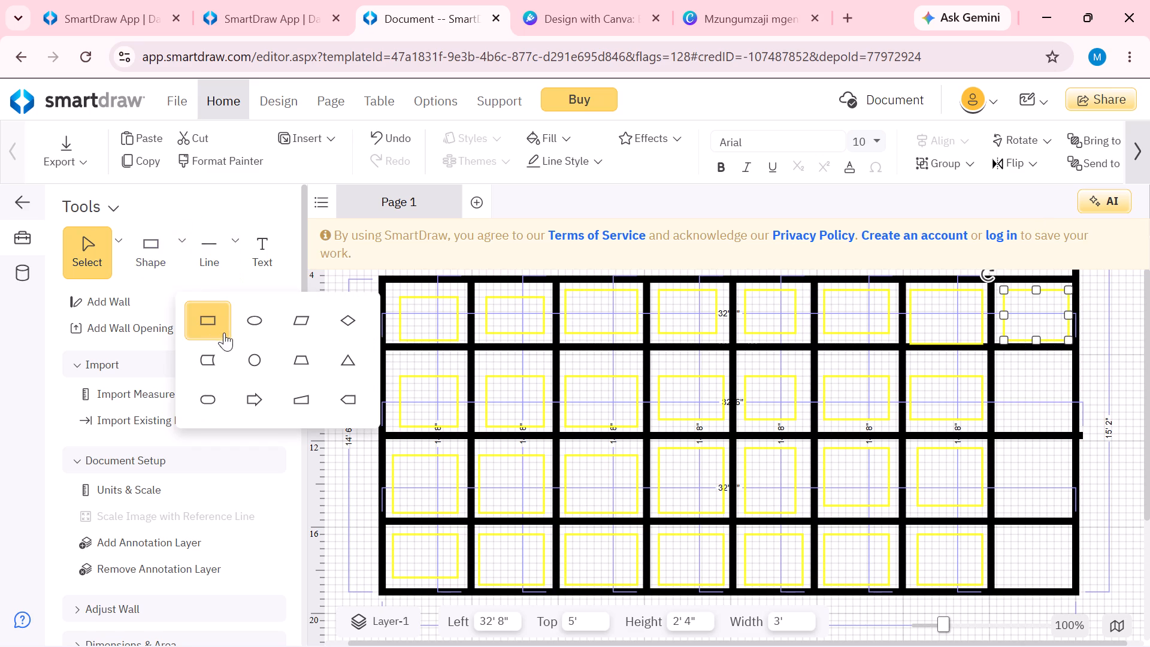
pyautogui.click(211, 321)
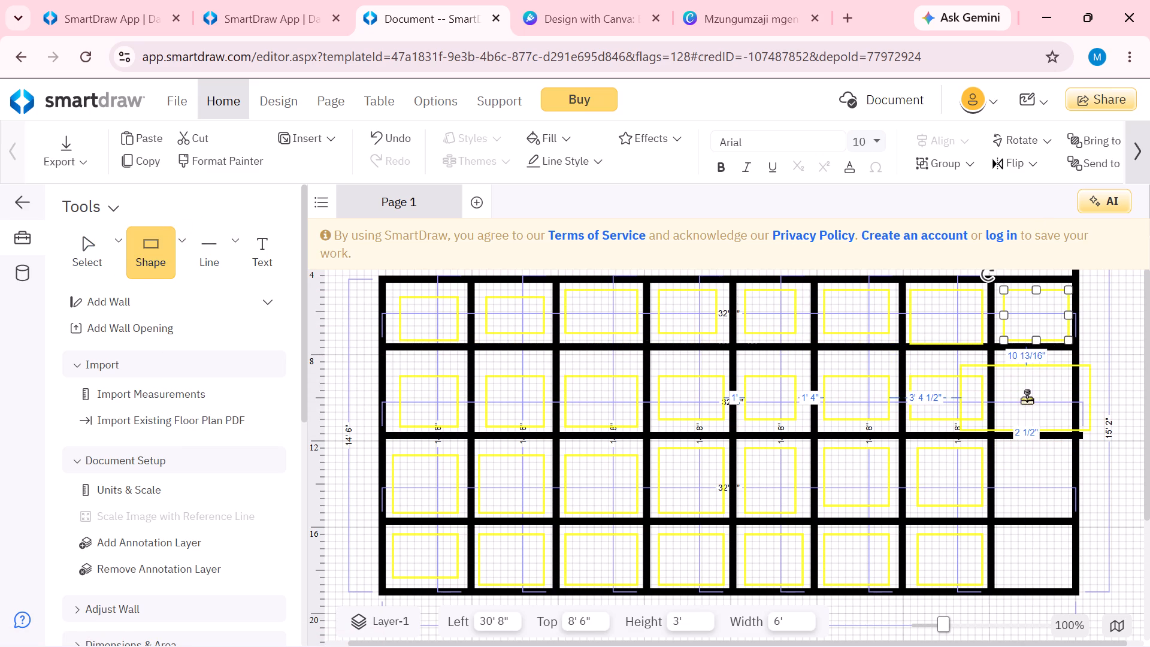
pyautogui.click(1027, 398)
pyautogui.moveTo(958, 398); pyautogui.dragTo(972, 398)
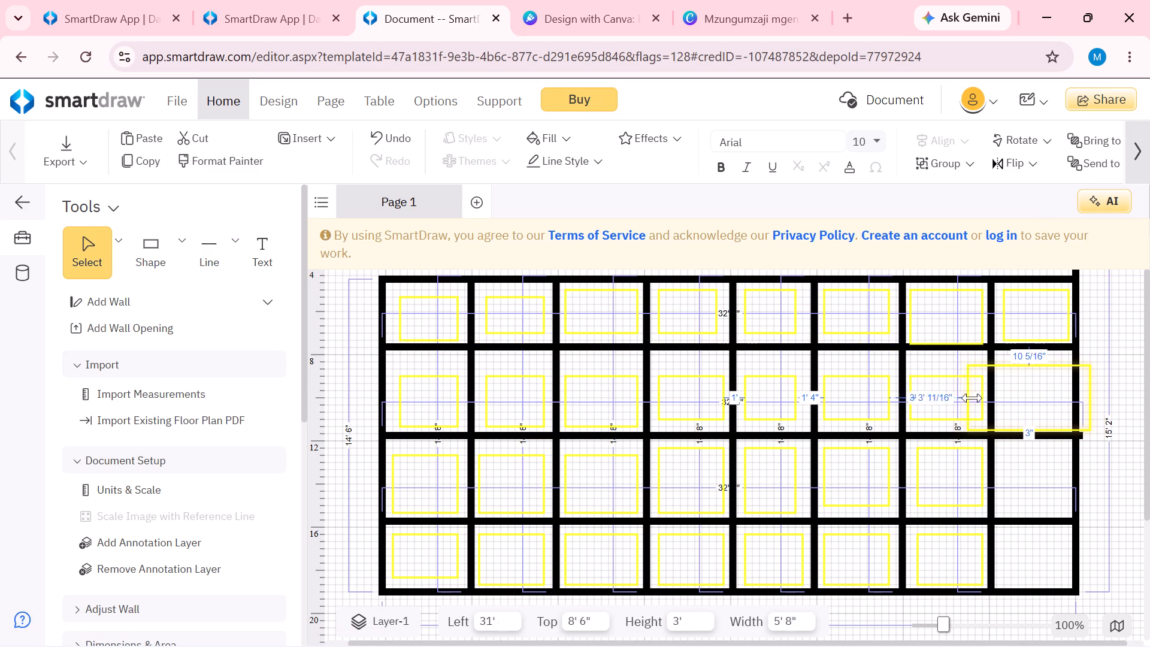
pyautogui.moveTo(972, 398); pyautogui.dragTo(1002, 398)
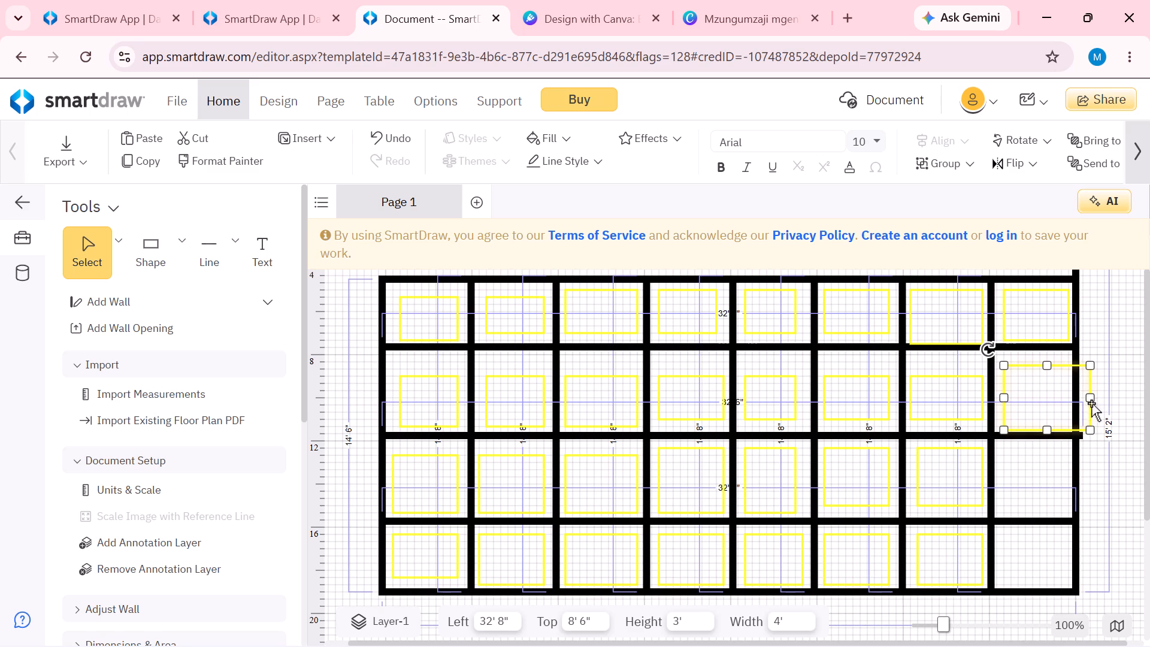
pyautogui.moveTo(1091, 400); pyautogui.dragTo(1069, 398)
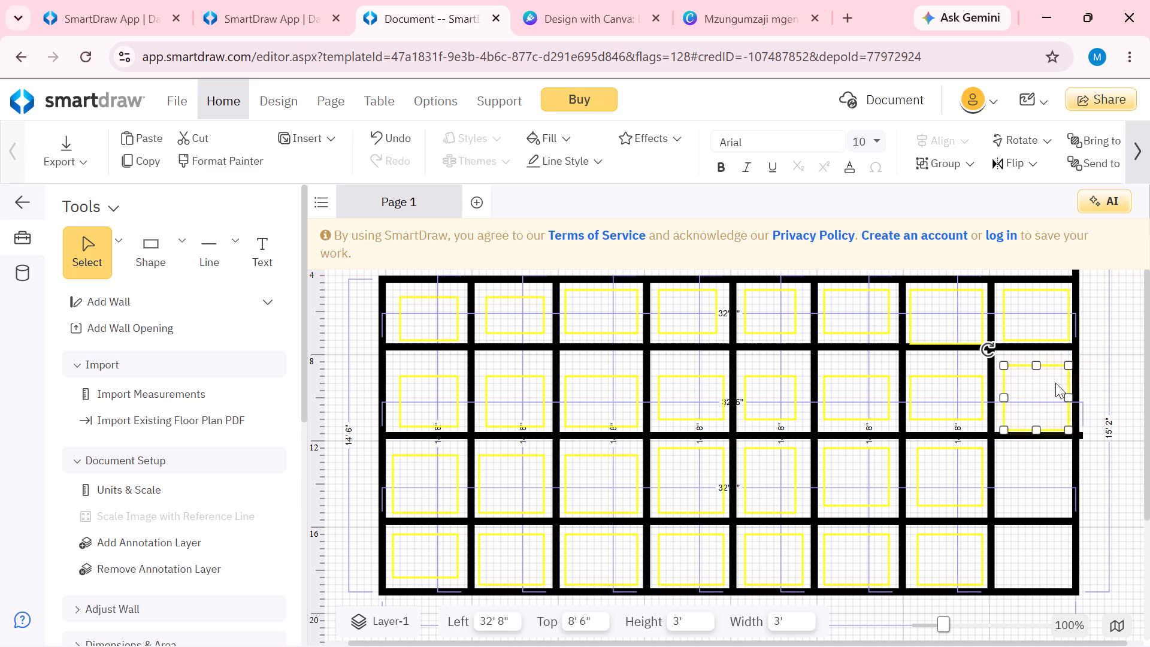
pyautogui.click(1039, 367)
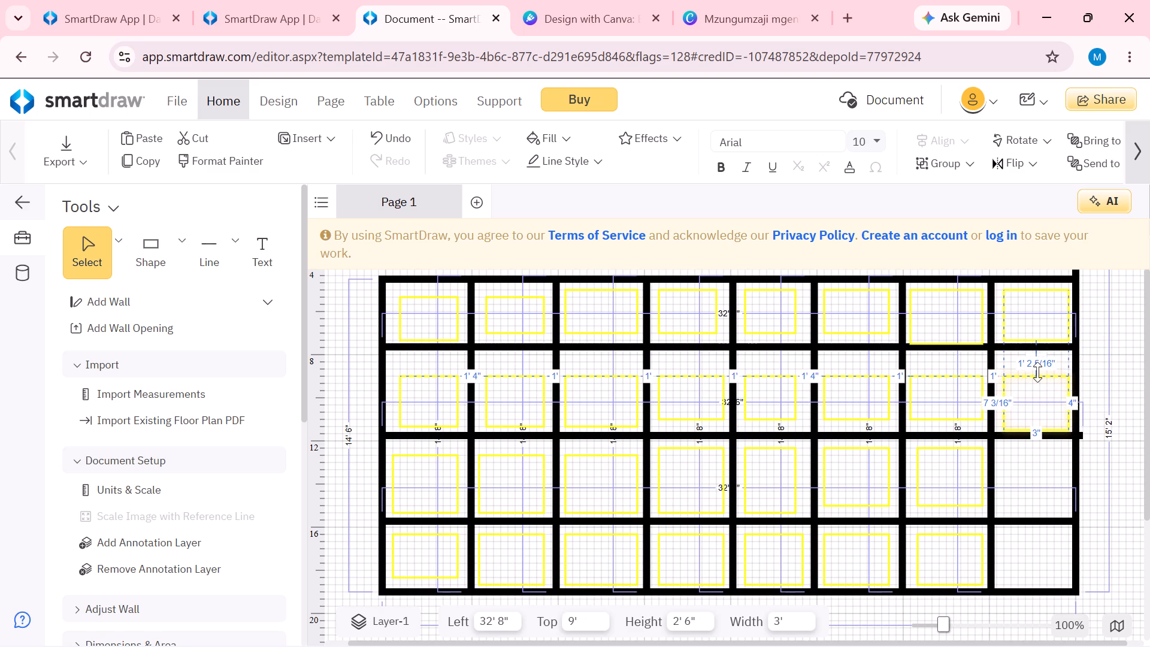
pyautogui.click(1039, 428)
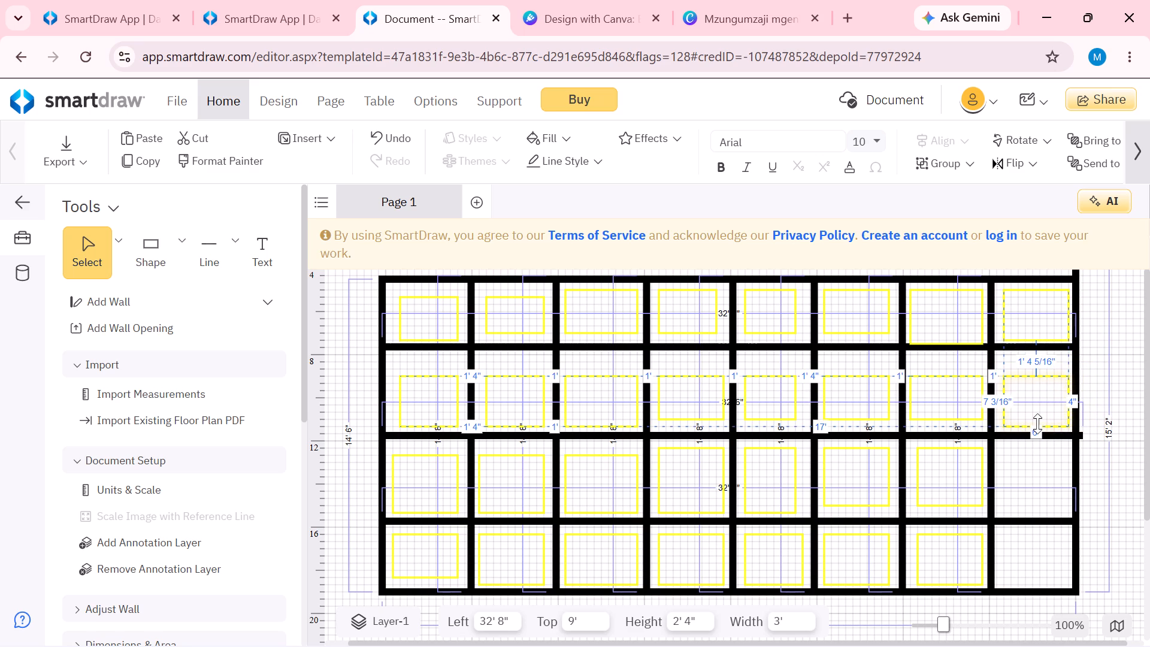
# Place a yellow-outlined rectangle in the eighth column's third cell, resized to about 3' 4" wide by 2' 8" high.
pyautogui.click(175, 234)
pyautogui.click(209, 321)
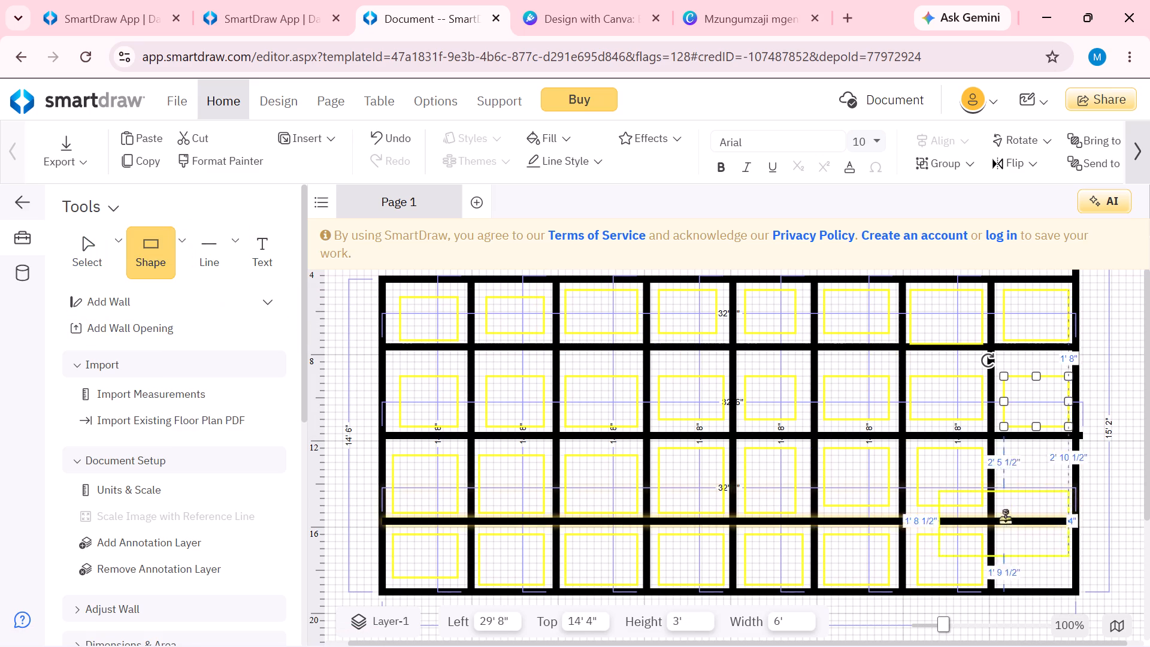
pyautogui.click(1040, 483)
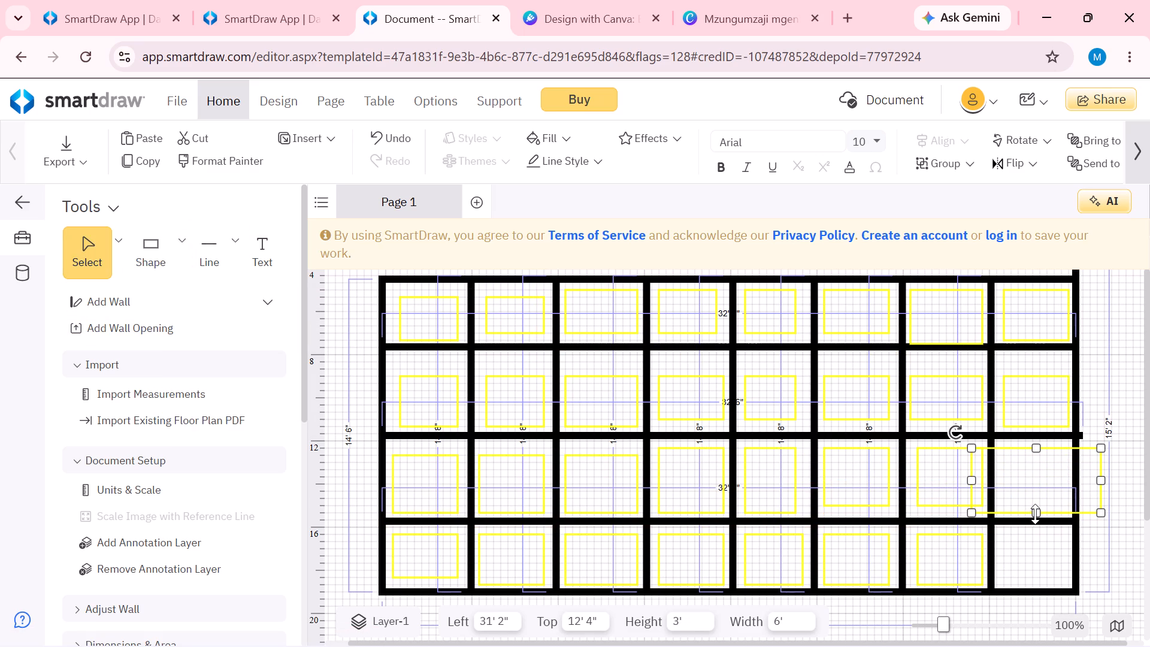
pyautogui.moveTo(1035, 514); pyautogui.dragTo(1035, 509)
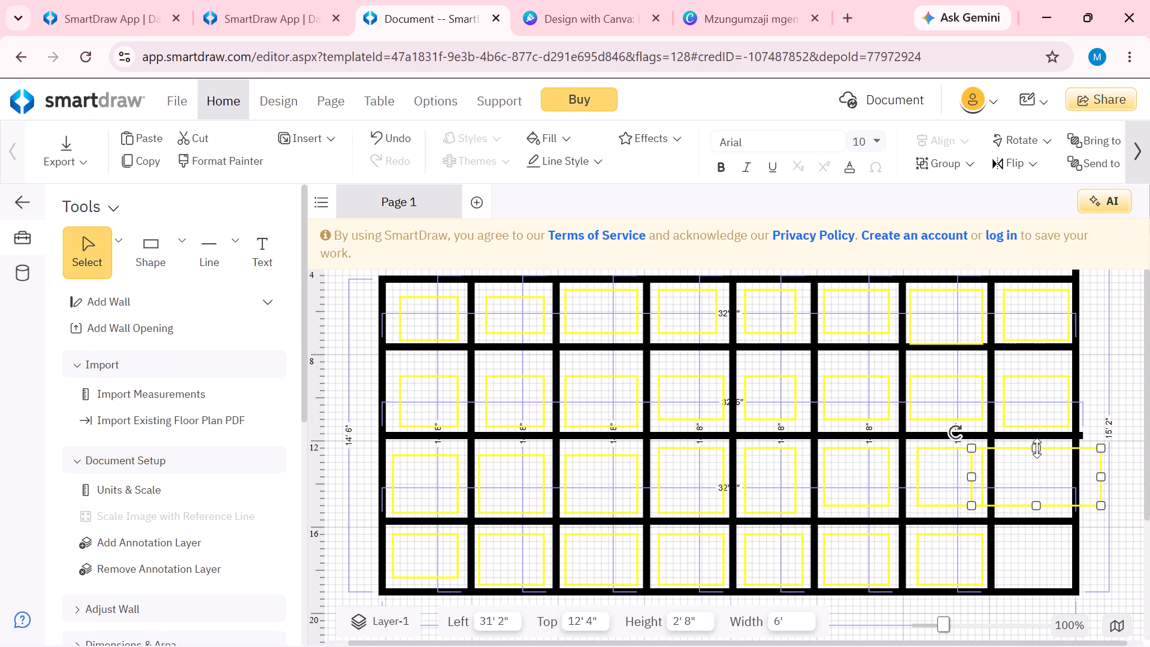
pyautogui.moveTo(1103, 478); pyautogui.dragTo(1076, 479)
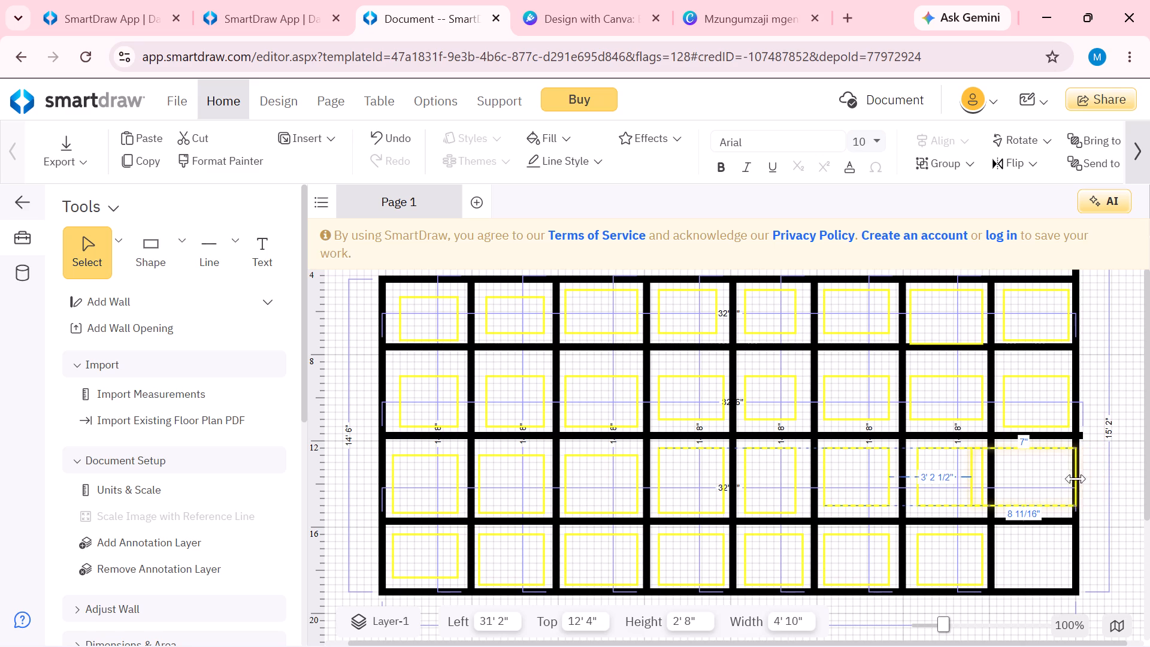
pyautogui.moveTo(1076, 479); pyautogui.dragTo(1071, 479)
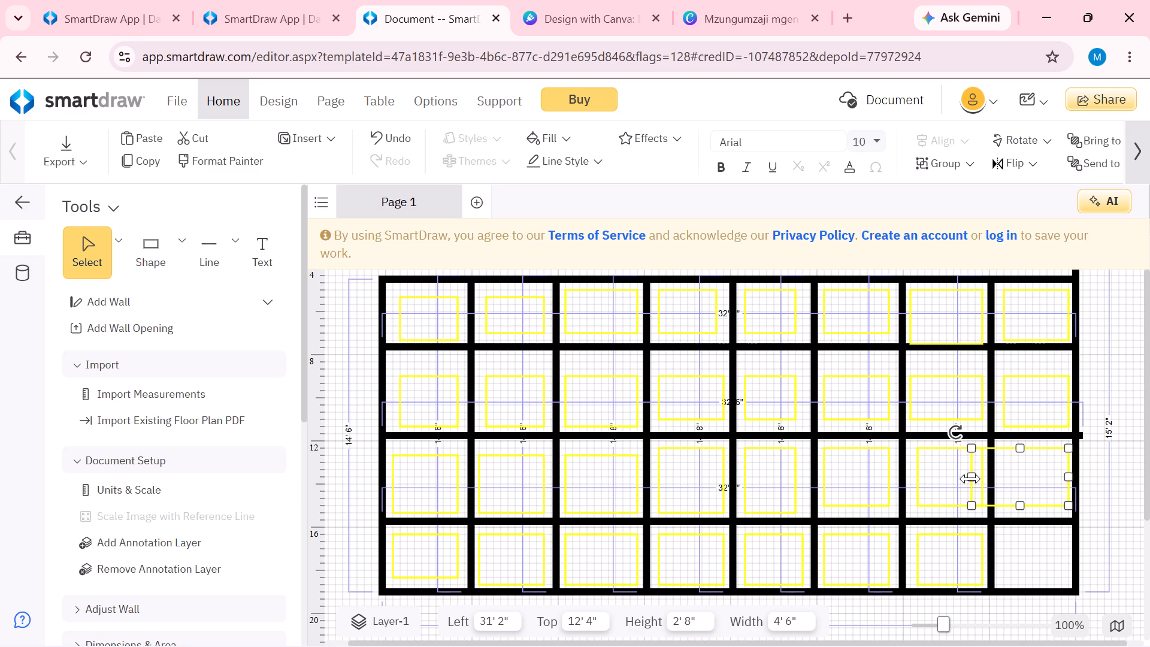
pyautogui.moveTo(970, 479); pyautogui.dragTo(977, 476)
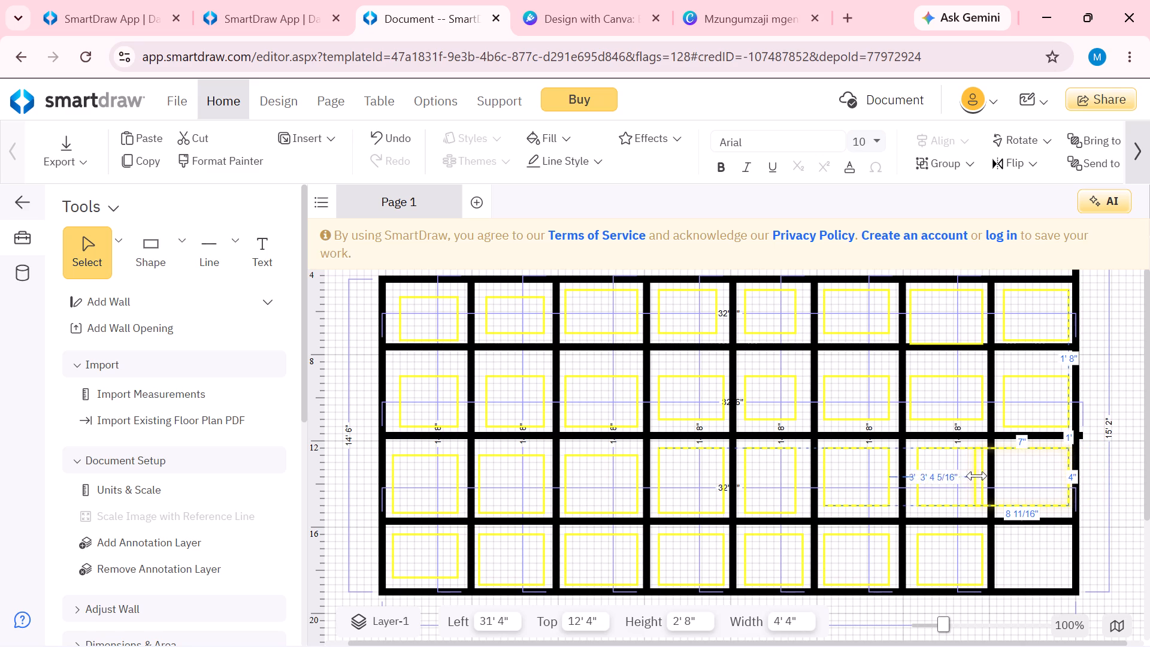
pyautogui.moveTo(977, 476); pyautogui.dragTo(997, 476)
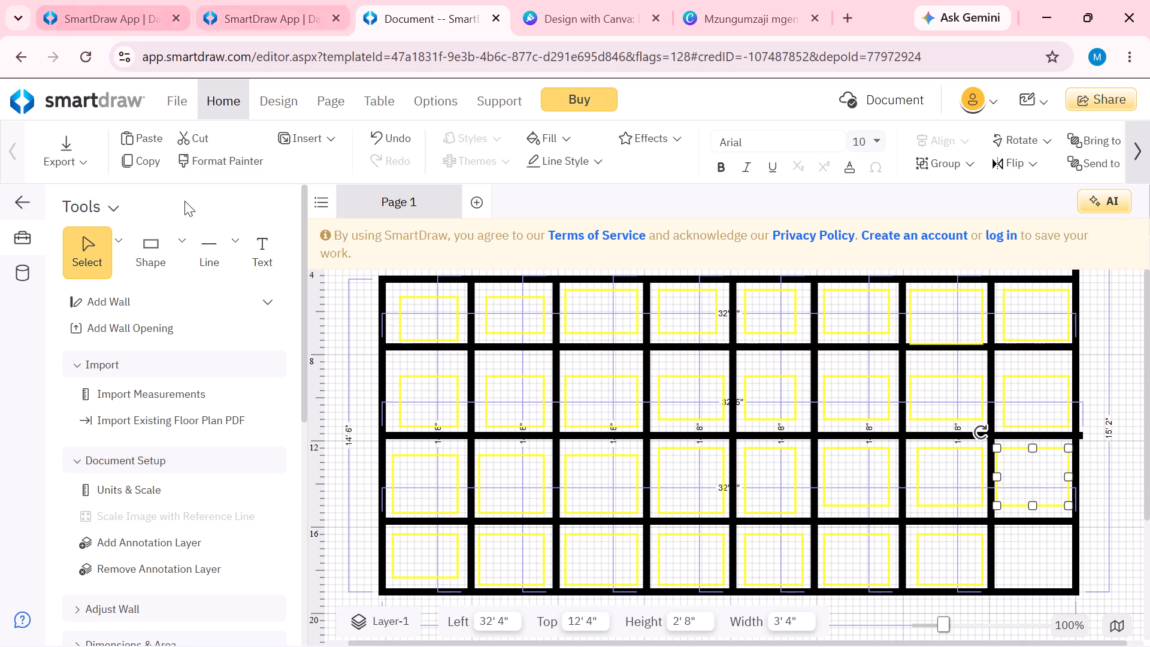
# Place a yellow-outlined rectangle in the eighth column's bottom cell, resized to about 3' 4" wide by 2' 4" high.
pyautogui.click(178, 243)
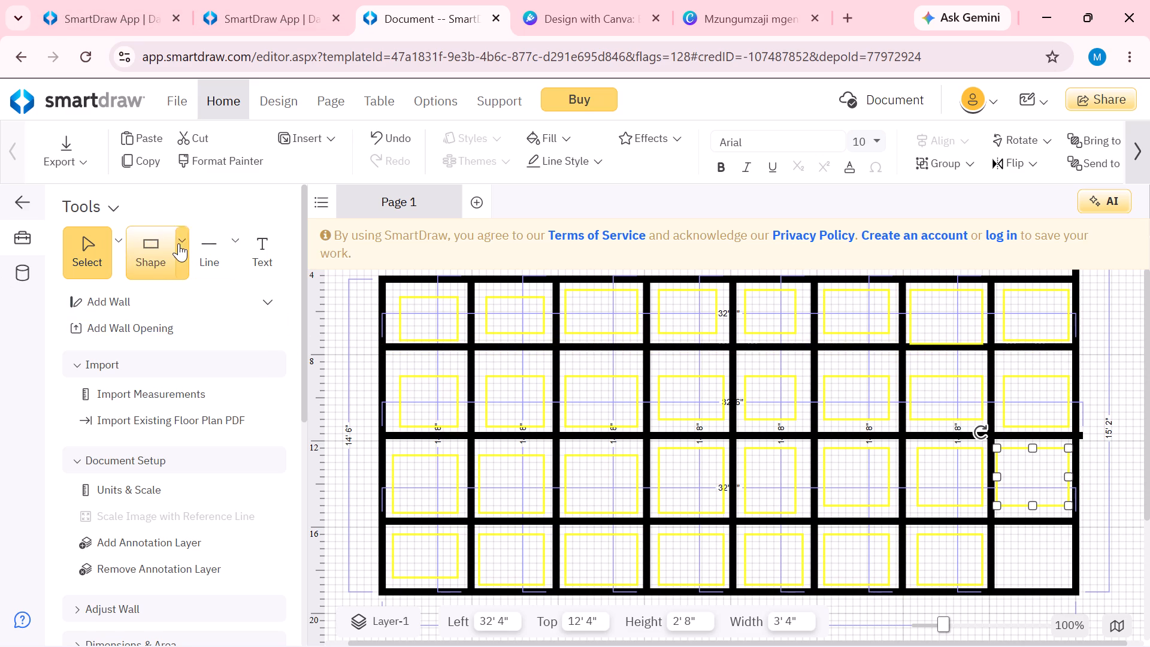
pyautogui.click(205, 325)
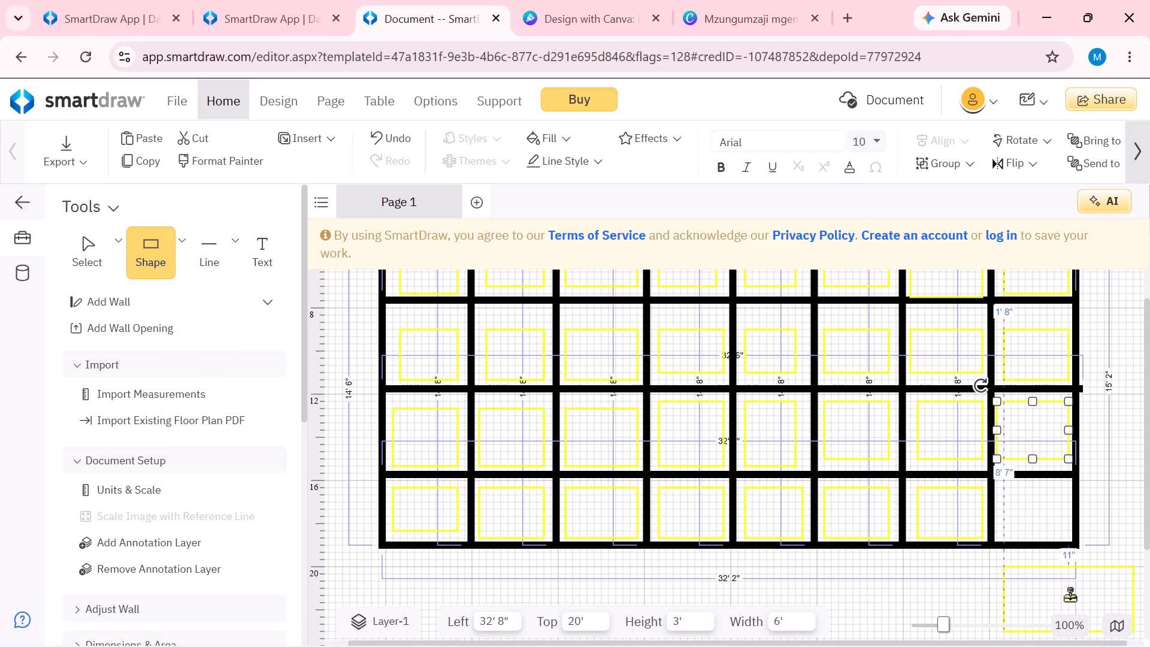
pyautogui.click(1033, 513)
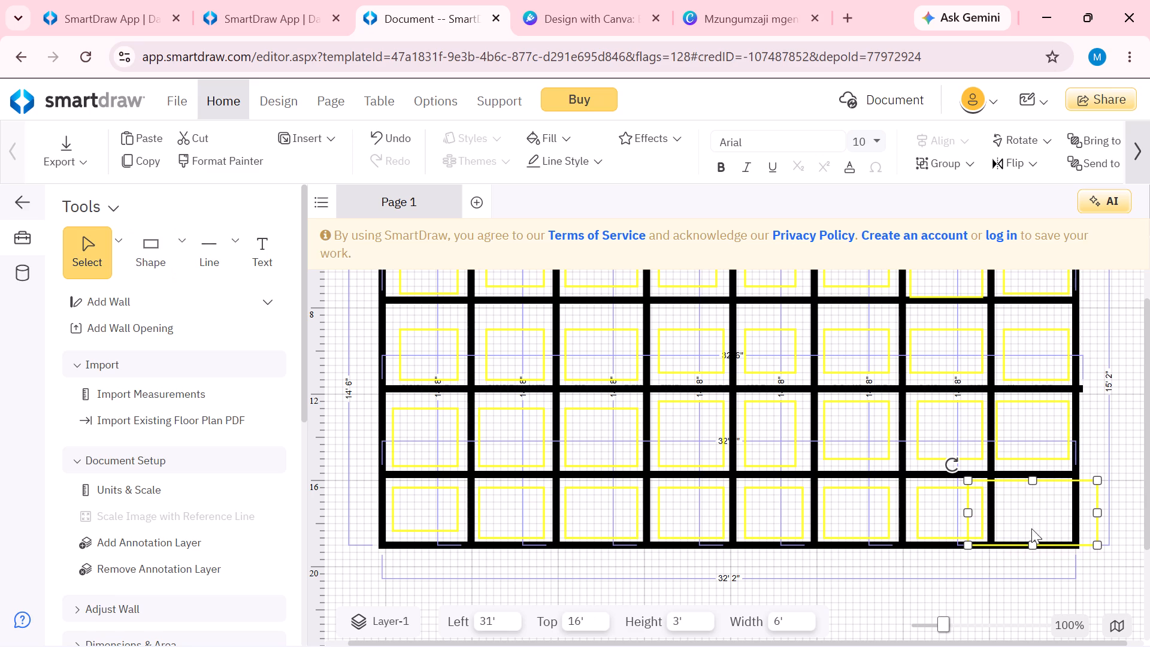
pyautogui.moveTo(969, 516); pyautogui.dragTo(992, 512)
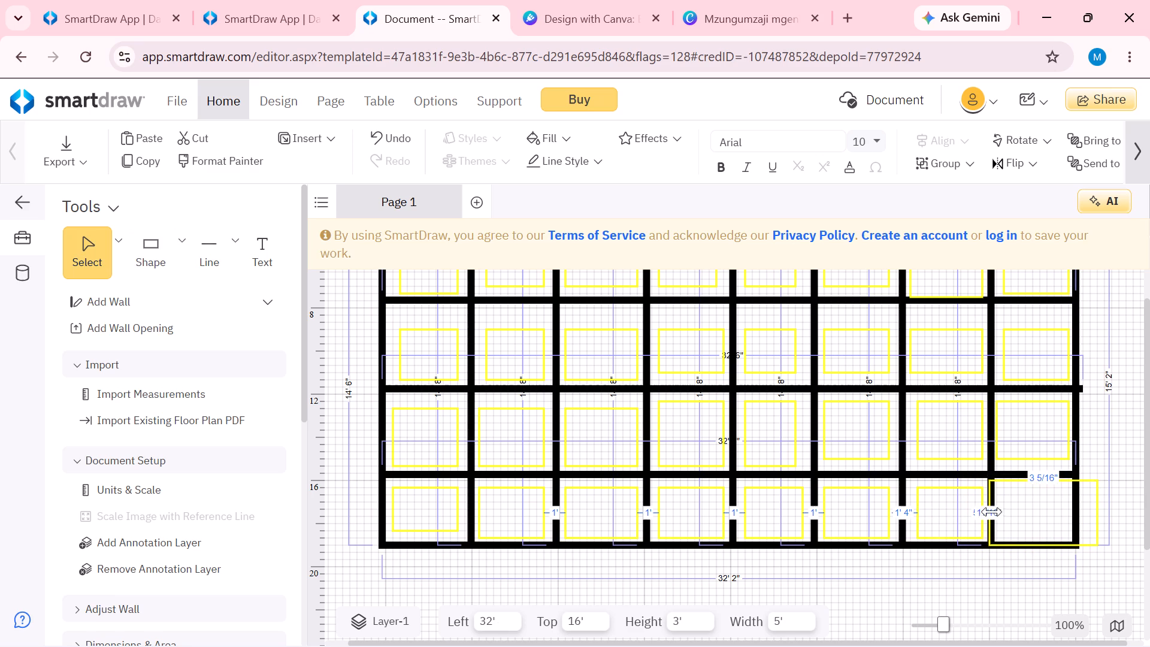
pyautogui.moveTo(992, 512); pyautogui.dragTo(1000, 510)
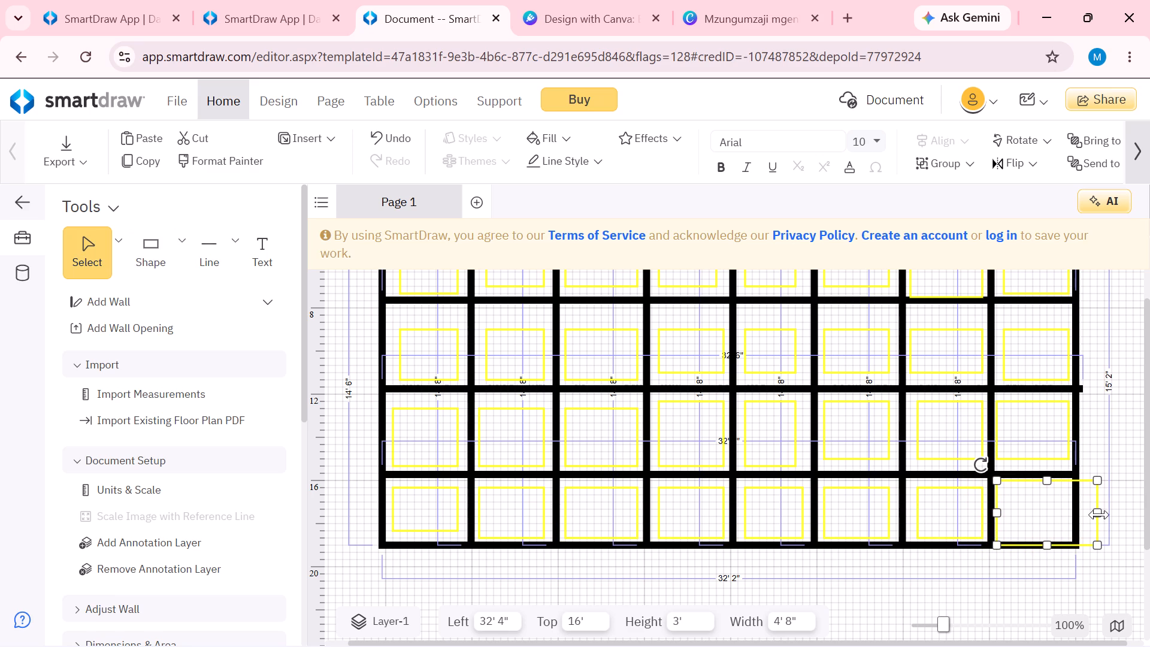
pyautogui.moveTo(1098, 514); pyautogui.dragTo(1067, 511)
pyautogui.click(1034, 480)
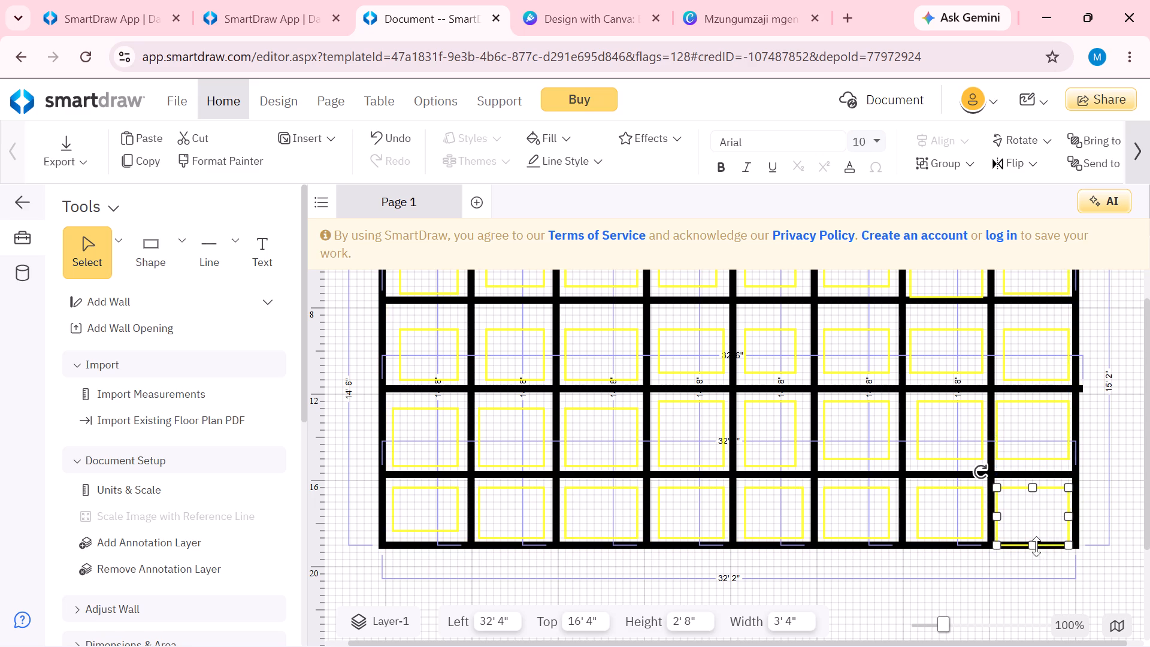
pyautogui.moveTo(1036, 546); pyautogui.dragTo(1036, 539)
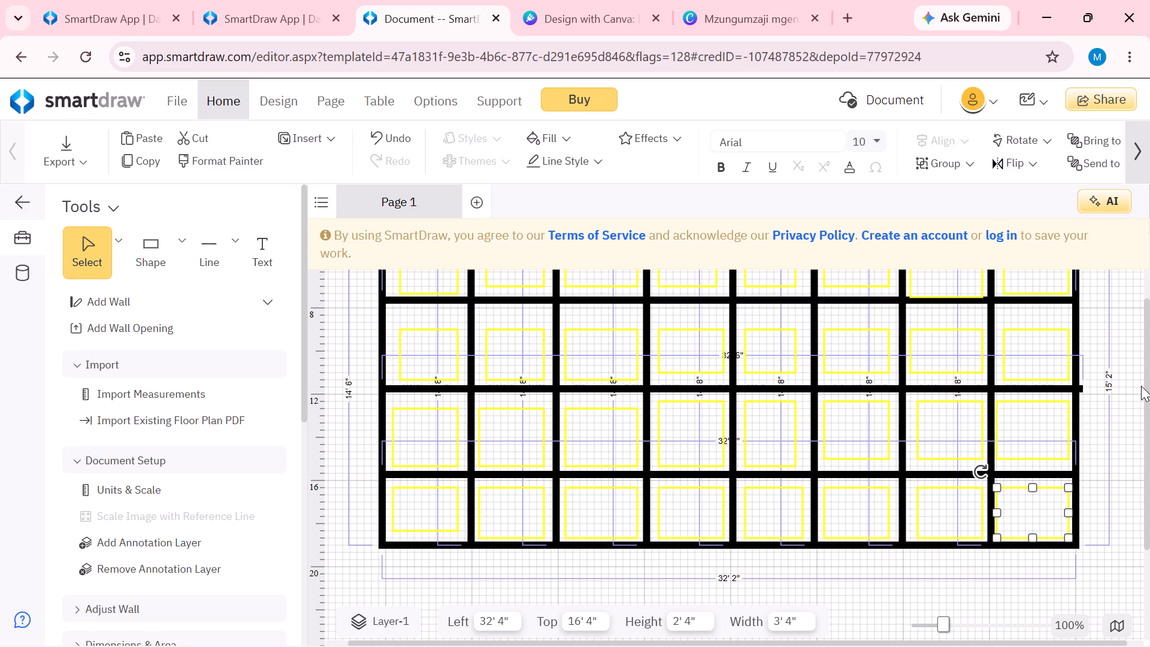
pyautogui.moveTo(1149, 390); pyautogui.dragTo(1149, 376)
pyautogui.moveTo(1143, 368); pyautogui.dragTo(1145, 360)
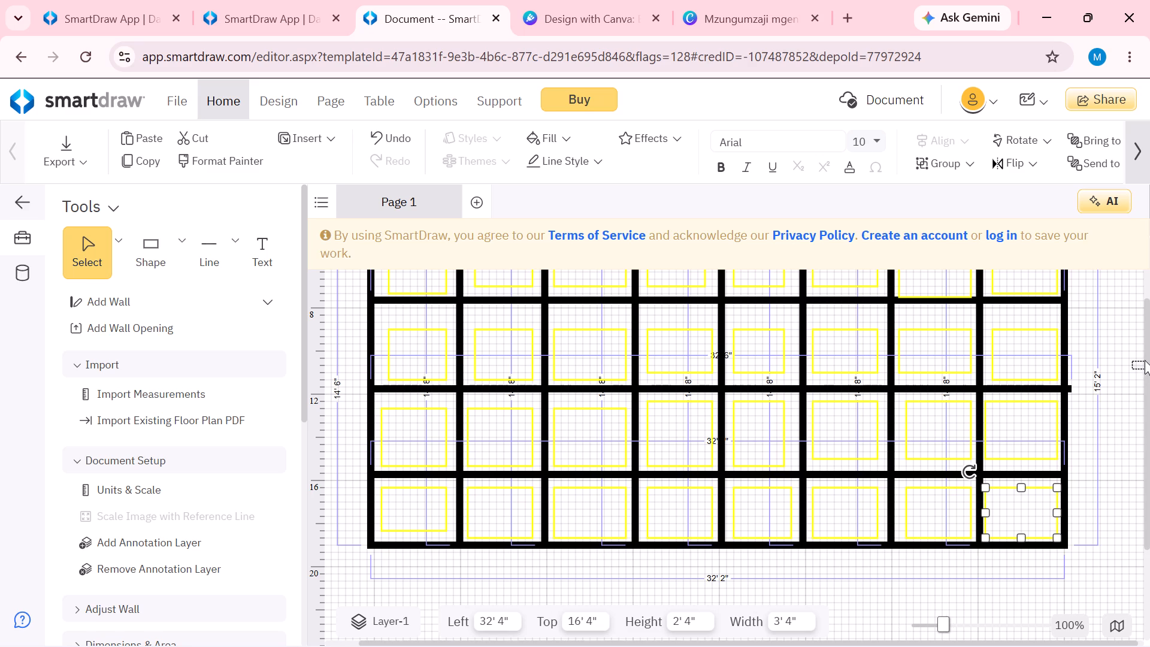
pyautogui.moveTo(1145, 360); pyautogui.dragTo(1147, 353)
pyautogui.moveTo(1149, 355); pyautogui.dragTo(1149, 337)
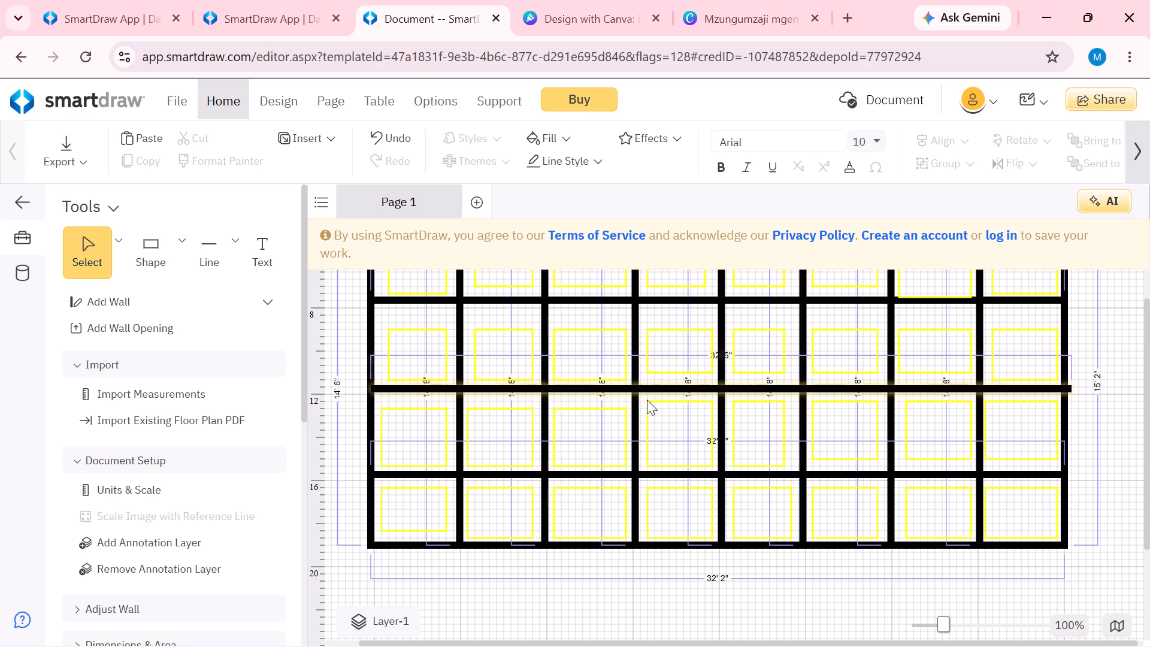
# Add the text label "ROOM NUMBER" inside the first column's bottom cell.
pyautogui.click(394, 506)
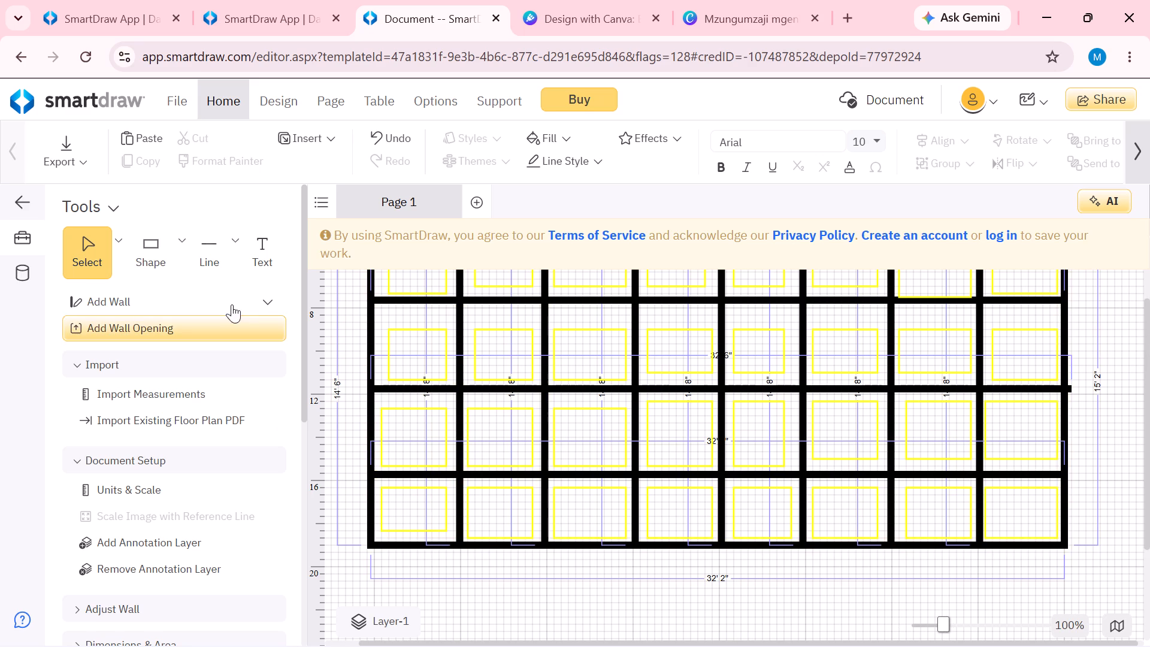
pyautogui.click(262, 254)
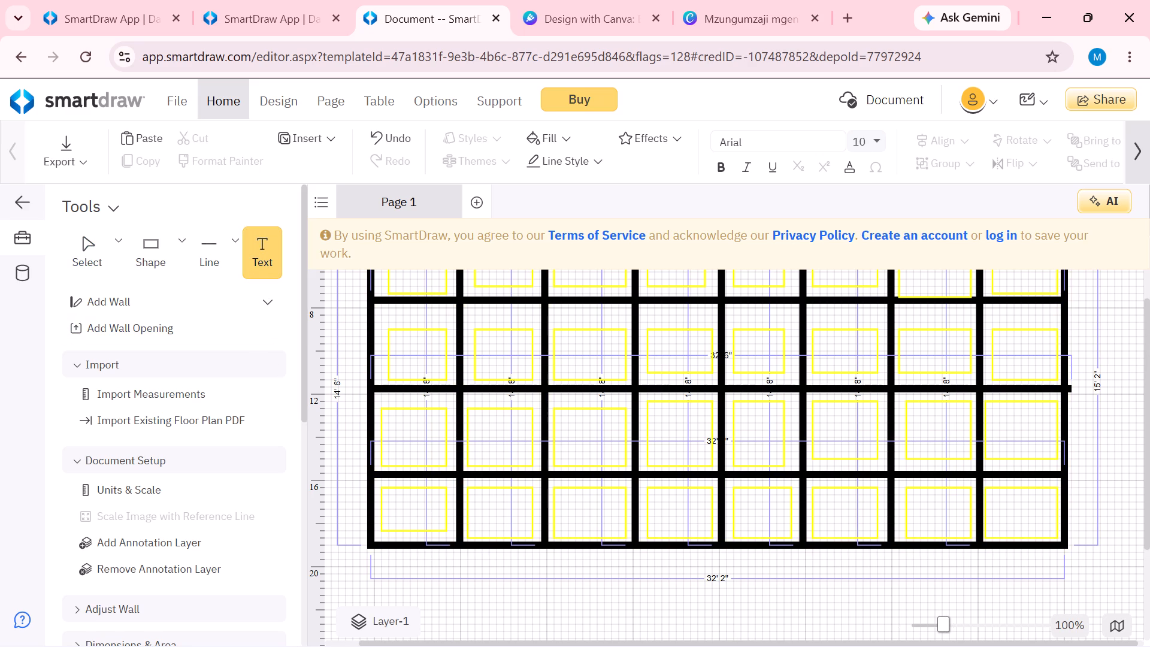
pyautogui.click(410, 516)
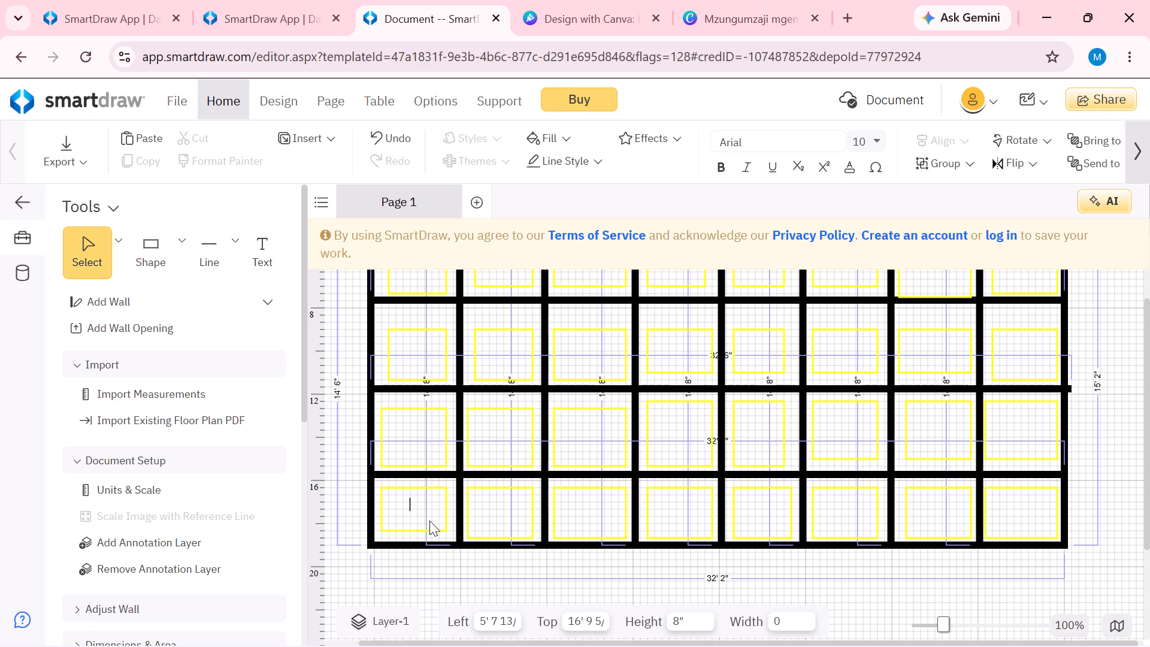
pyautogui.press('r')
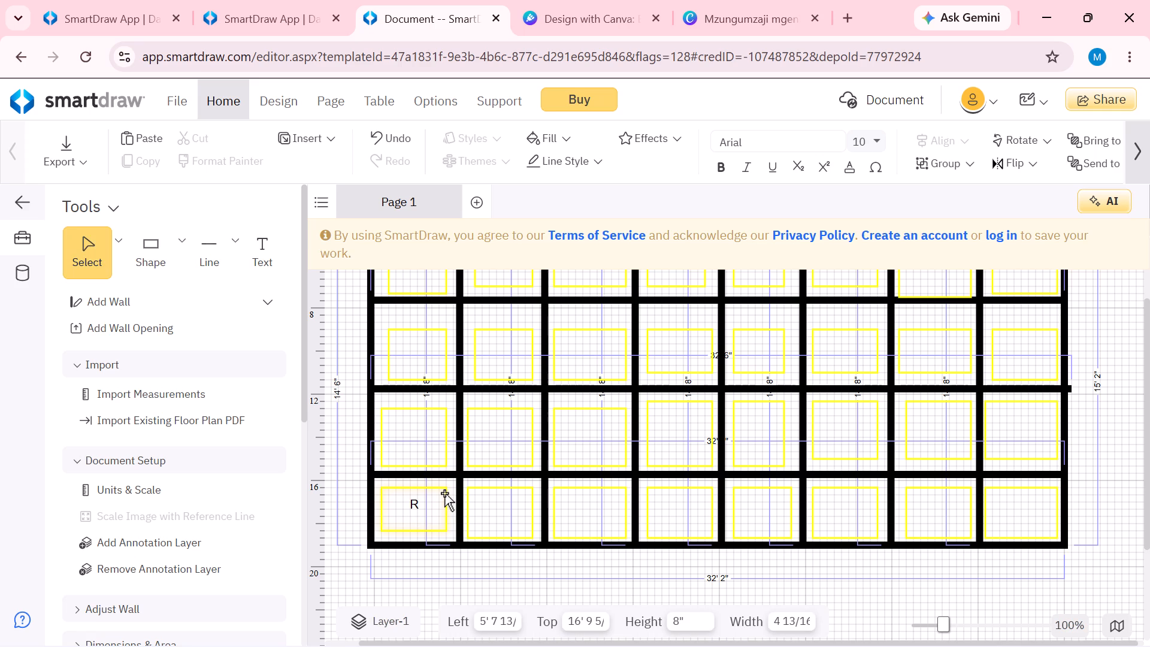
pyautogui.write('OOM NU')
pyautogui.write('MBE')
pyautogui.press('r')
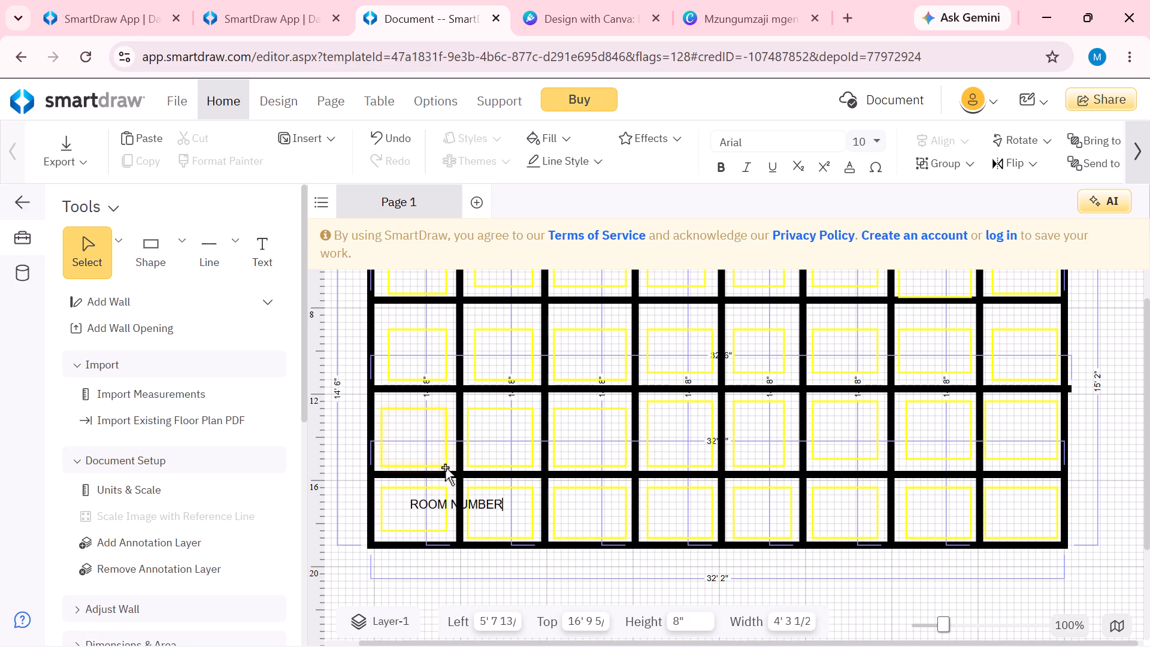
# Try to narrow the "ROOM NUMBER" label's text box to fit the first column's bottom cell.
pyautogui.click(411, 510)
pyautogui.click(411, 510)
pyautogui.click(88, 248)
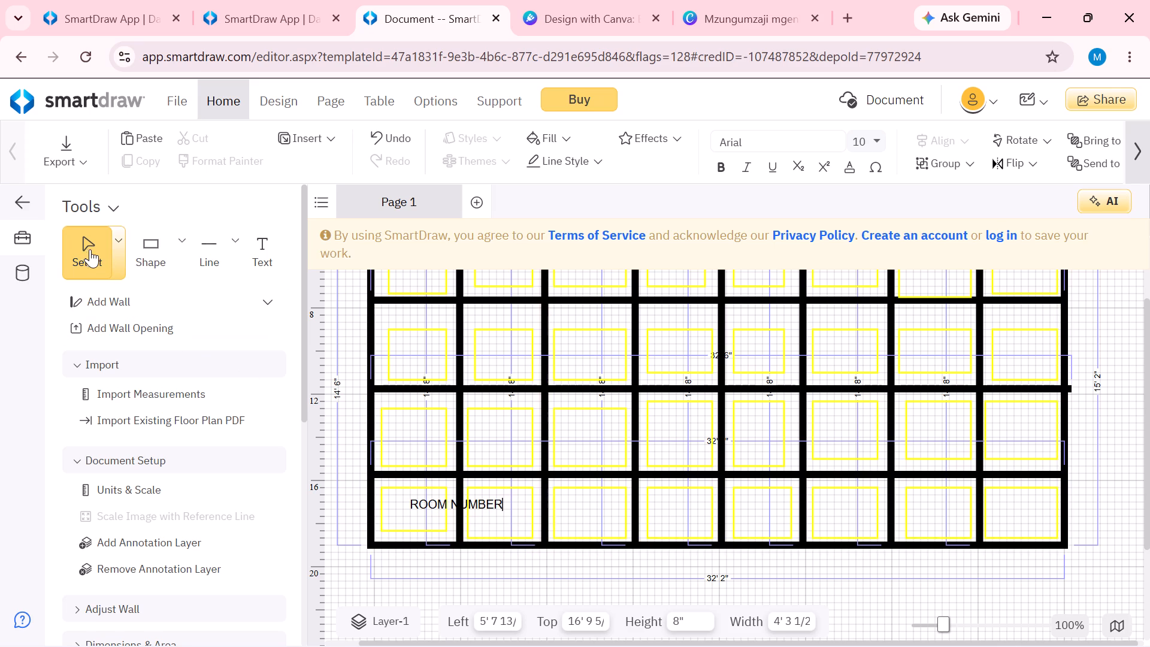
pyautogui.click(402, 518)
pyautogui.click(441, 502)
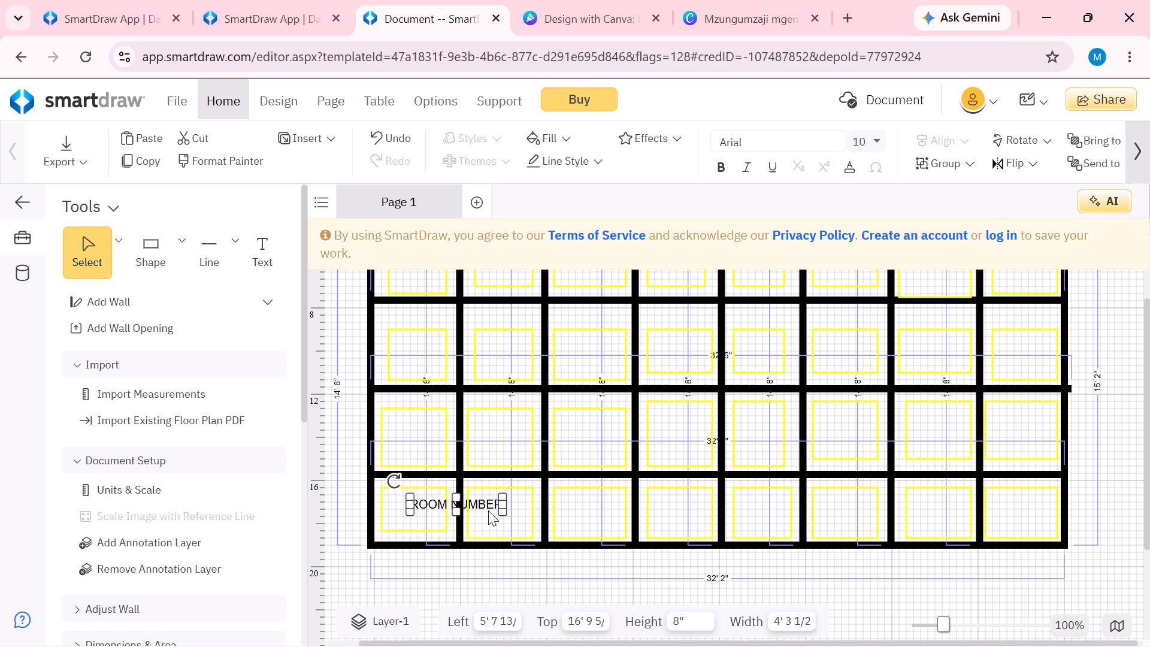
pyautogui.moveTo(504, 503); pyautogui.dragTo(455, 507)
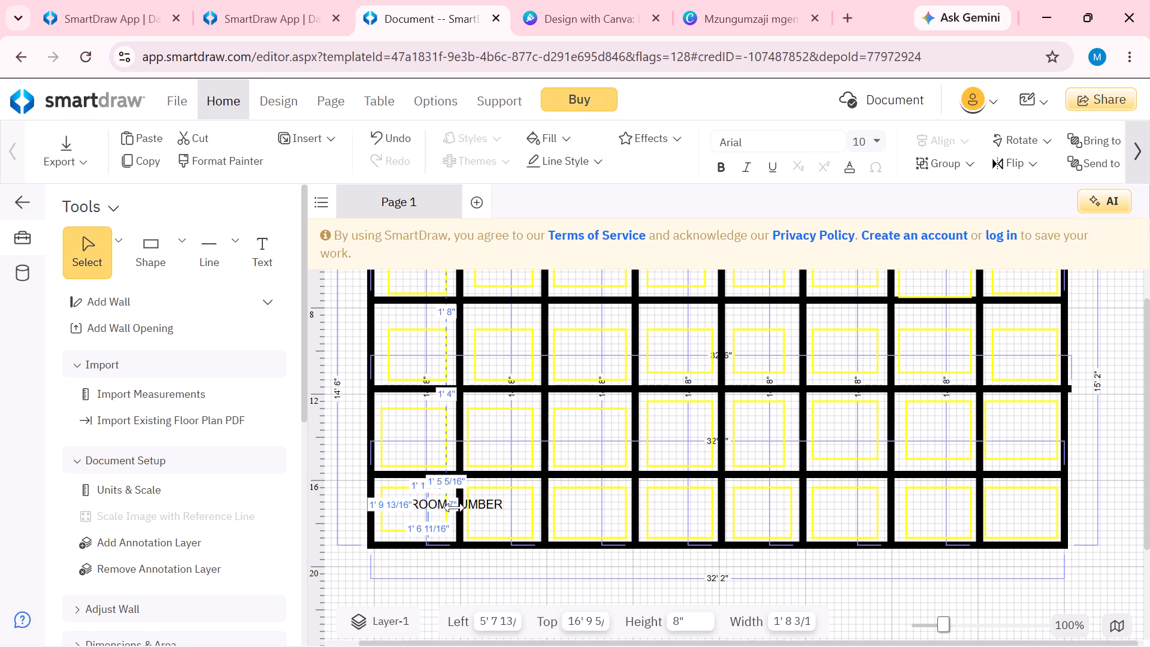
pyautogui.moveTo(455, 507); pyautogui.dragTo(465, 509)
# Move the "ROOM NUMBER" label toward the first column's bottom-cell rectangle, to about 4' 8" from the left and 17' 4" from the top.
pyautogui.click(485, 501)
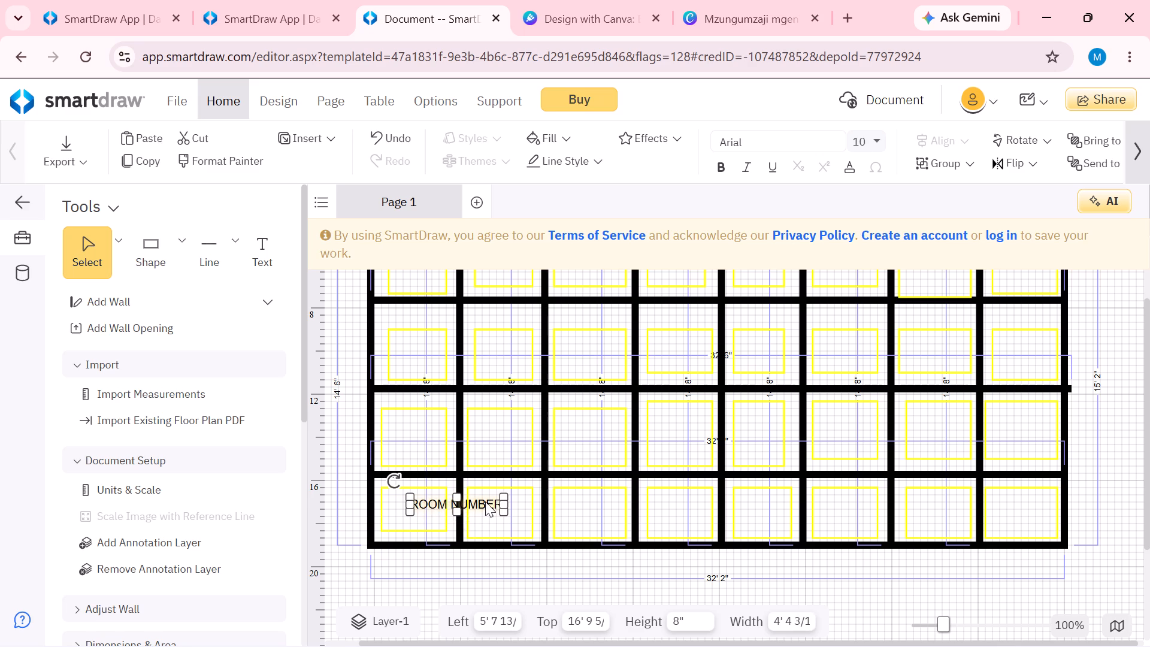
pyautogui.moveTo(486, 503); pyautogui.dragTo(462, 516)
pyautogui.moveTo(456, 517); pyautogui.dragTo(454, 515)
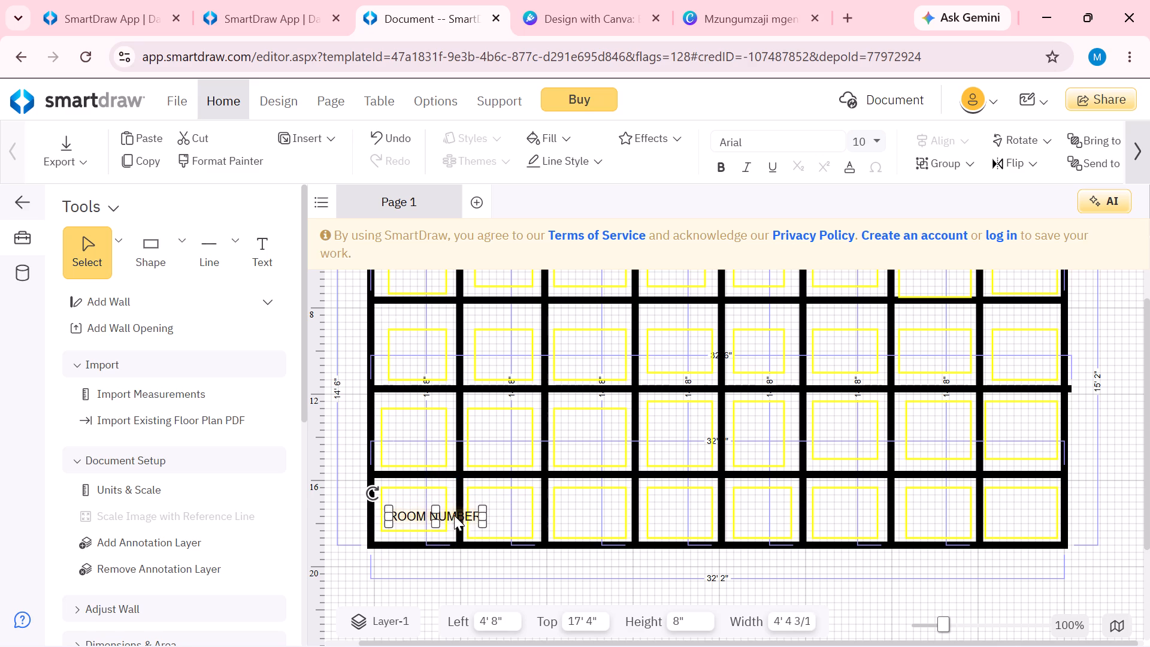
# Move the "ROOM NUMBER" label up to about 3' 10" from the left and 16' 4" from the top.
pyautogui.moveTo(454, 515); pyautogui.dragTo(438, 496)
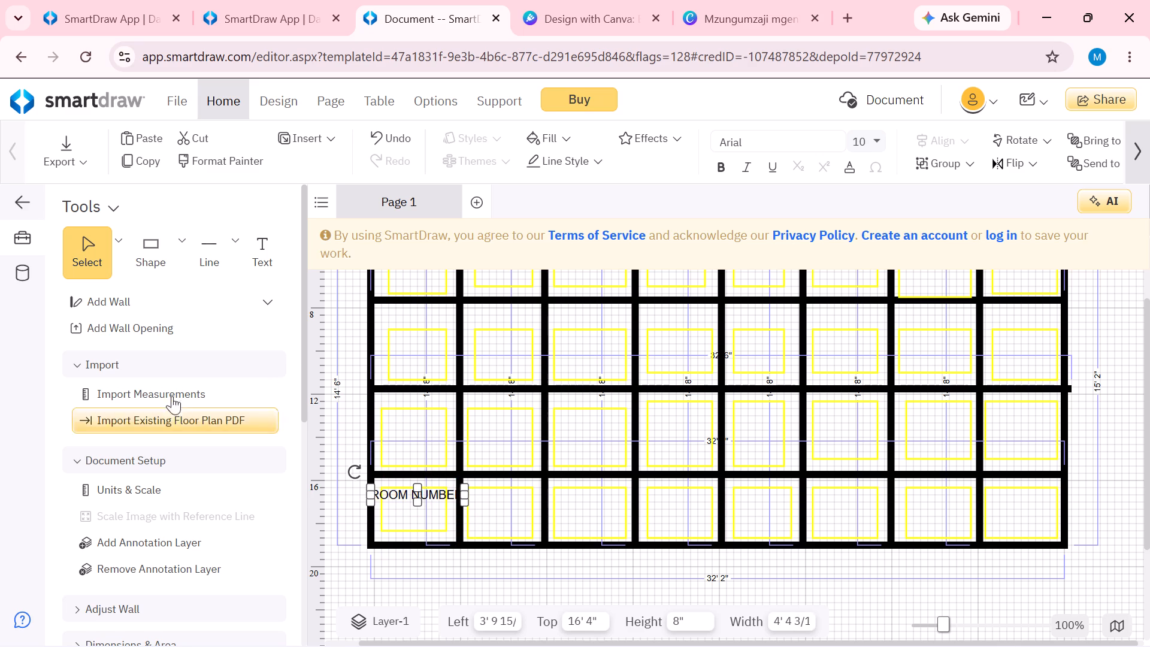
# Pick purple as the line colour and draw a horizontal straight line about 31' 10" long across the second row, 9' 4" from the top.
pyautogui.click(214, 247)
pyautogui.click(231, 236)
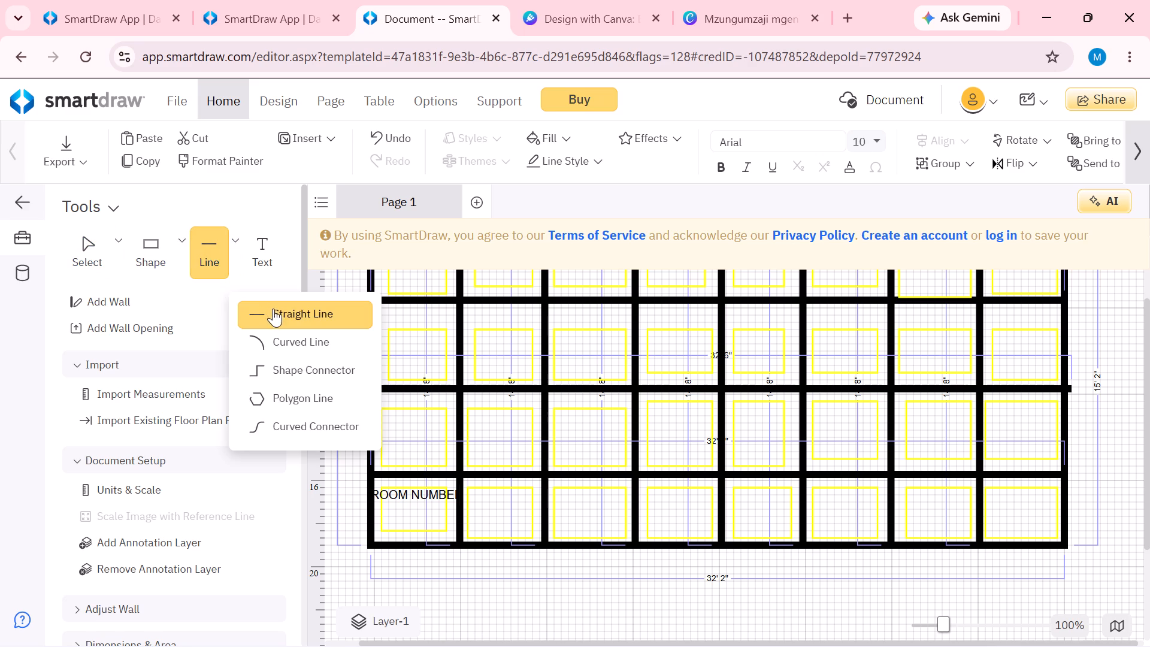
pyautogui.click(273, 310)
pyautogui.click(580, 160)
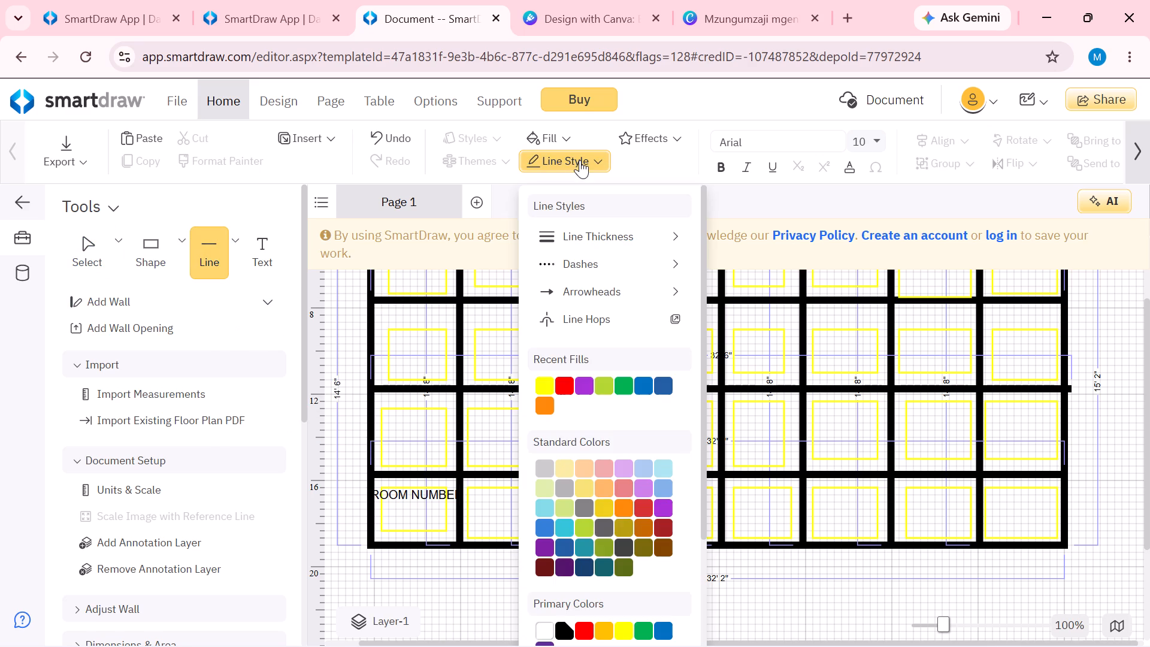
pyautogui.click(584, 388)
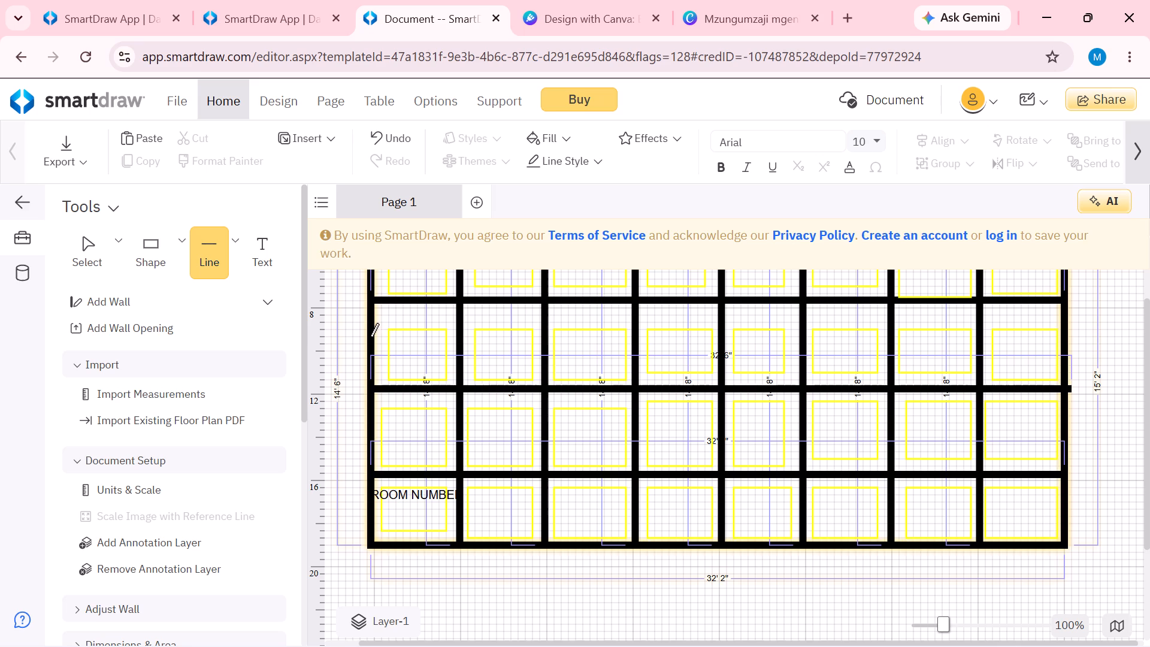
pyautogui.moveTo(370, 338); pyautogui.dragTo(1055, 339)
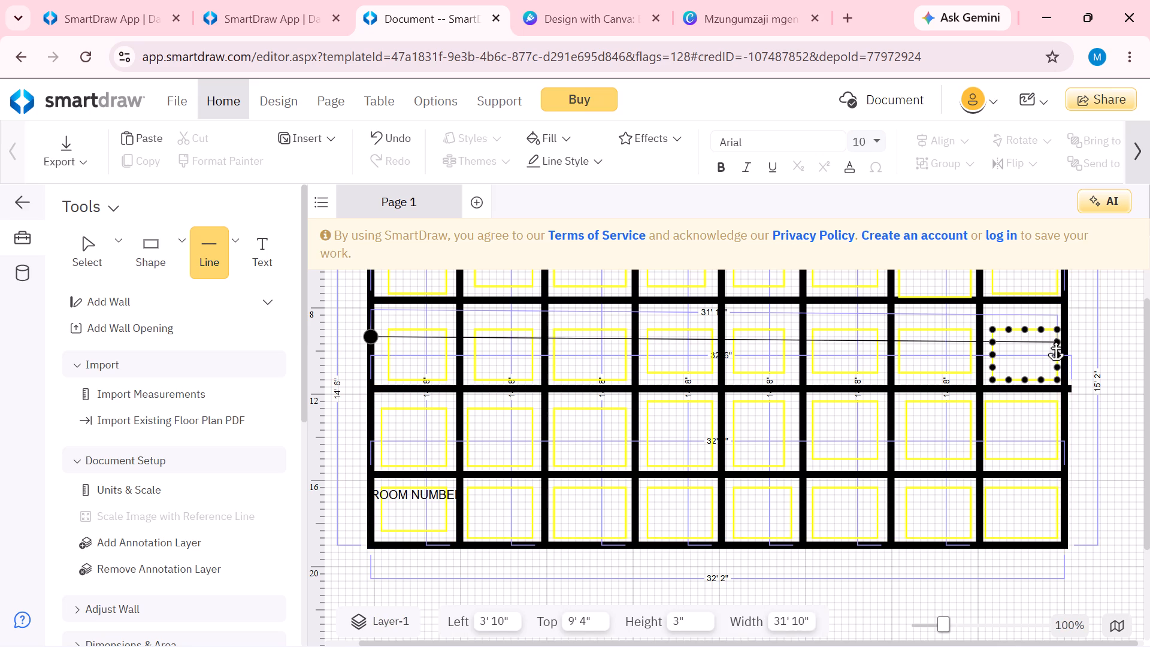
pyautogui.moveTo(1055, 339); pyautogui.dragTo(1058, 336)
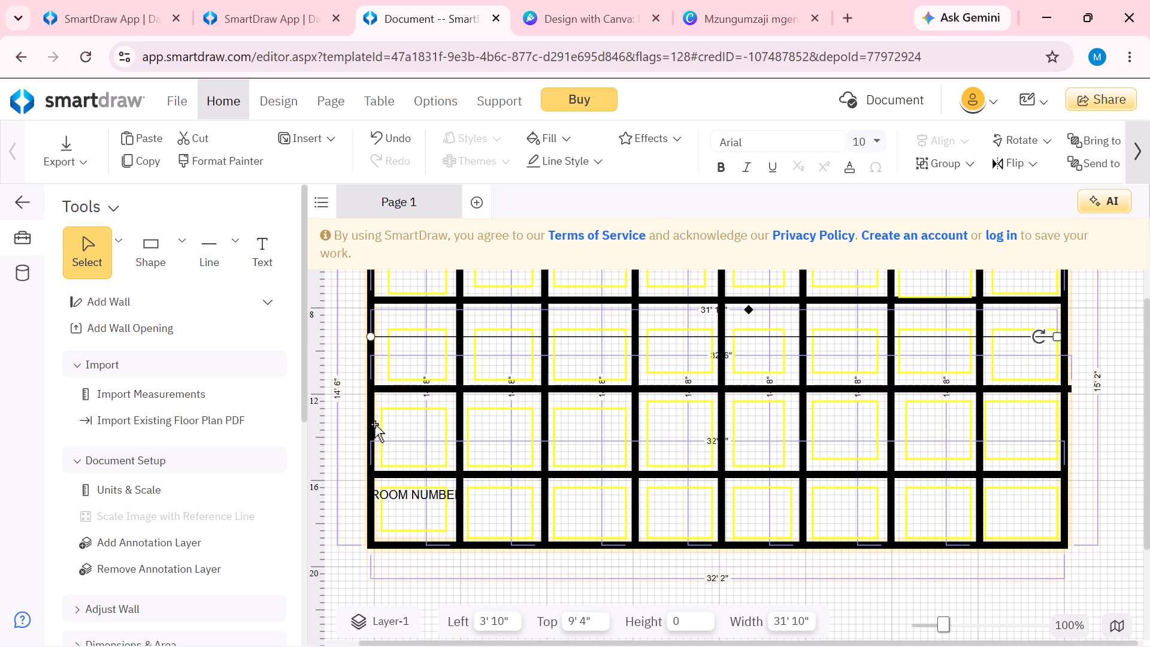
# Shift the whole wall grid slightly upward relative to the yellow rectangles.
pyautogui.moveTo(374, 424); pyautogui.dragTo(383, 412)
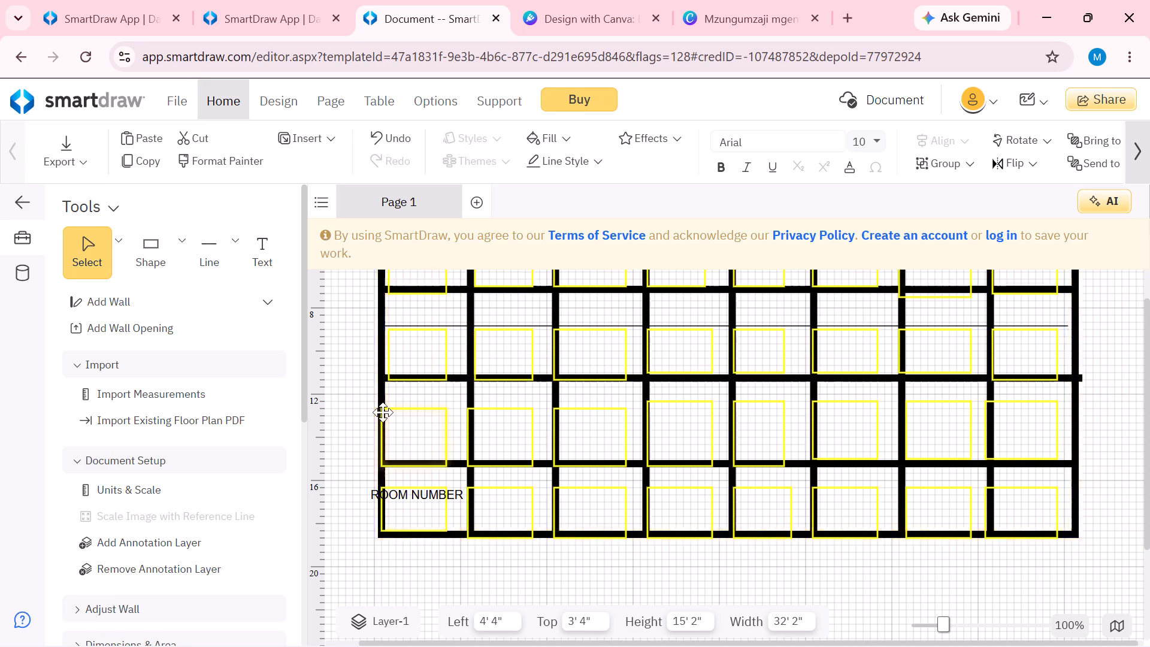
pyautogui.moveTo(383, 412); pyautogui.dragTo(379, 412)
# Draw horizontal lines across the third row, about 32' 8" long at 13' 8", and the top row, about 32' 2" long at 5'.
pyautogui.click(208, 258)
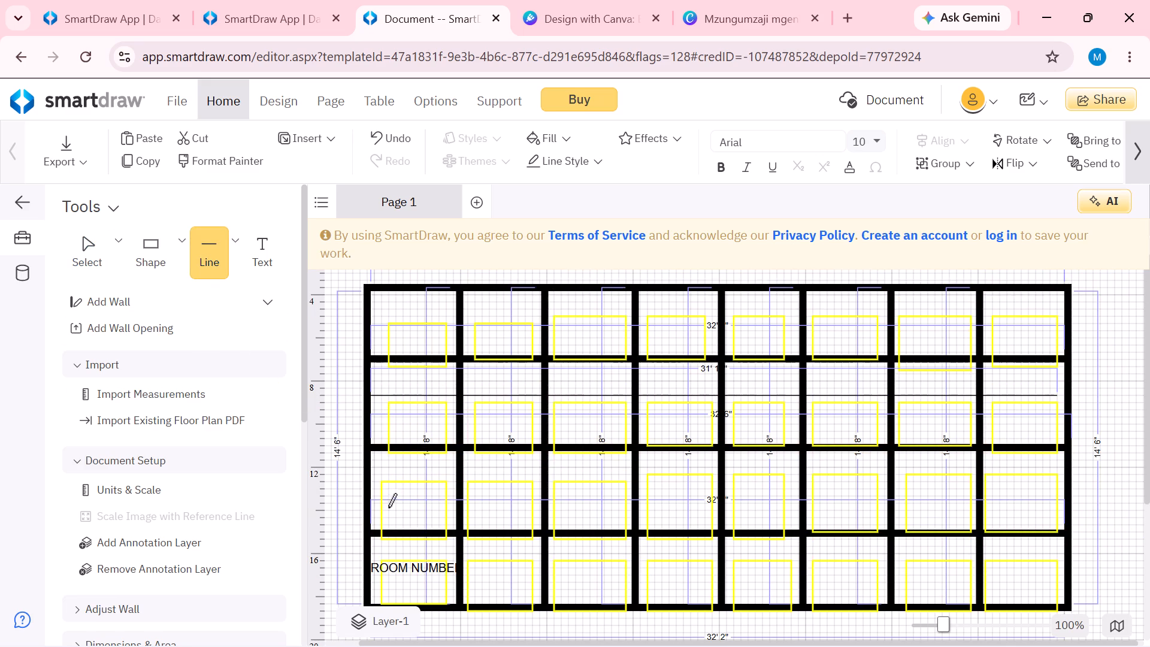
pyautogui.moveTo(368, 501); pyautogui.dragTo(1047, 495)
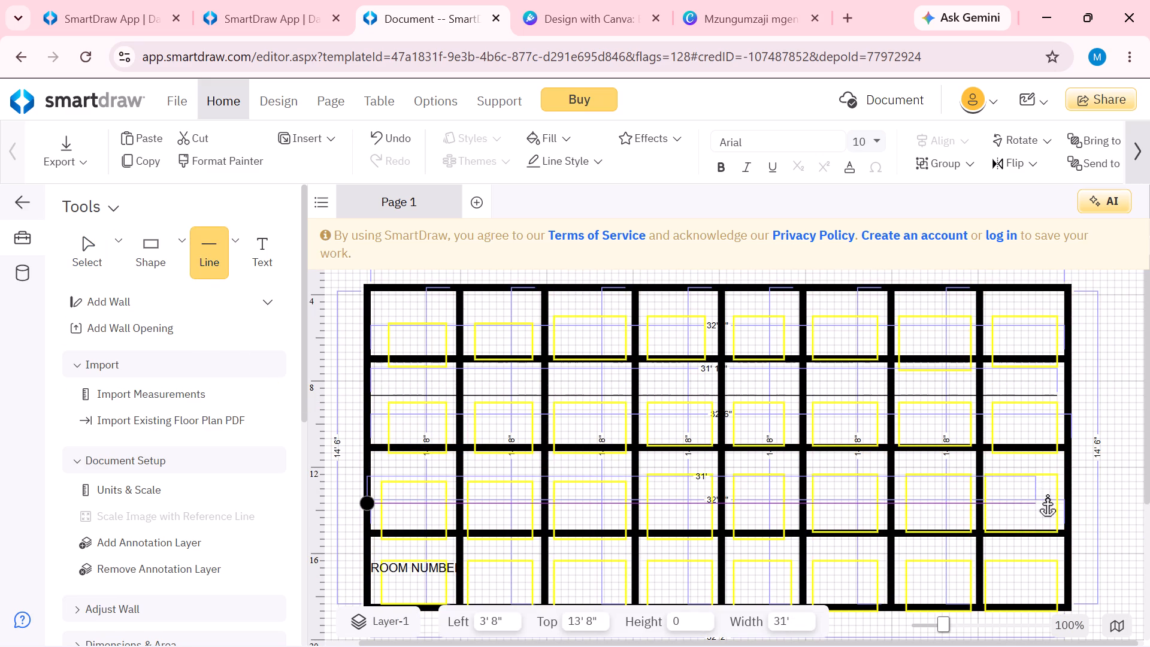
pyautogui.moveTo(1047, 495); pyautogui.dragTo(1068, 492)
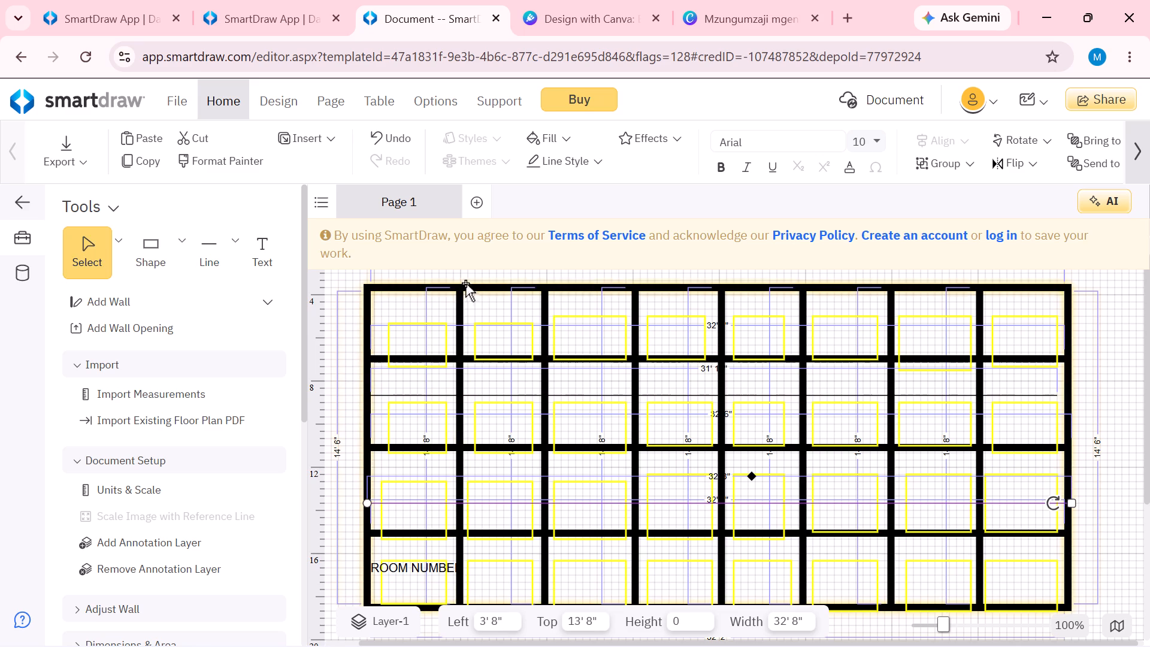
pyautogui.click(204, 241)
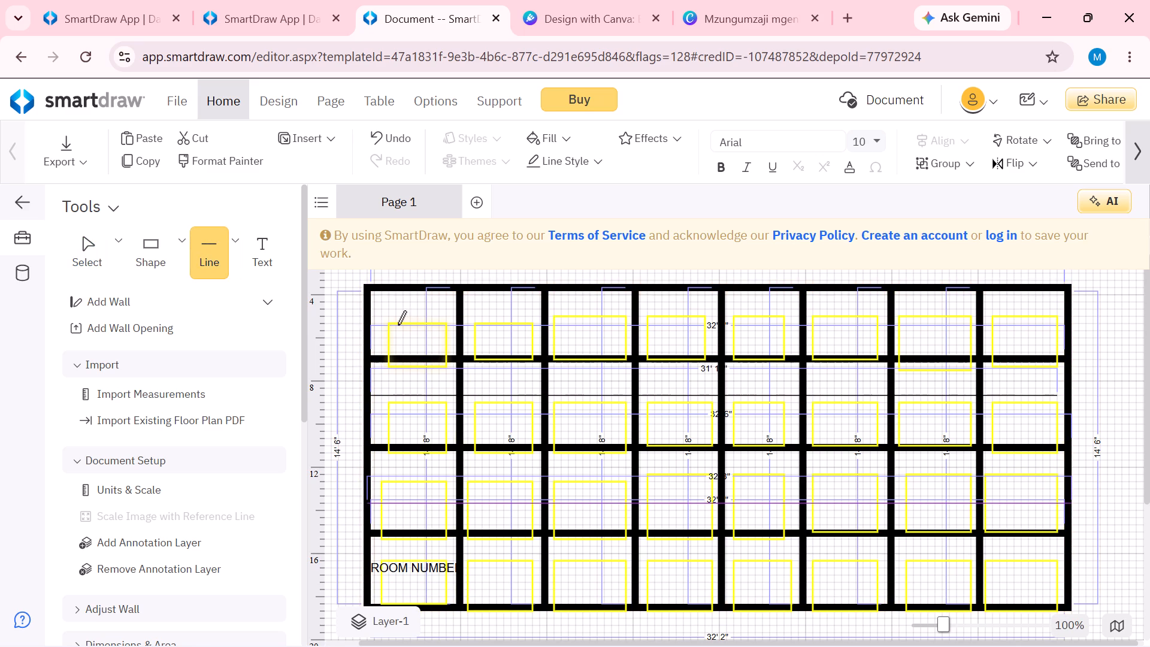
pyautogui.moveTo(374, 317); pyautogui.dragTo(1063, 316)
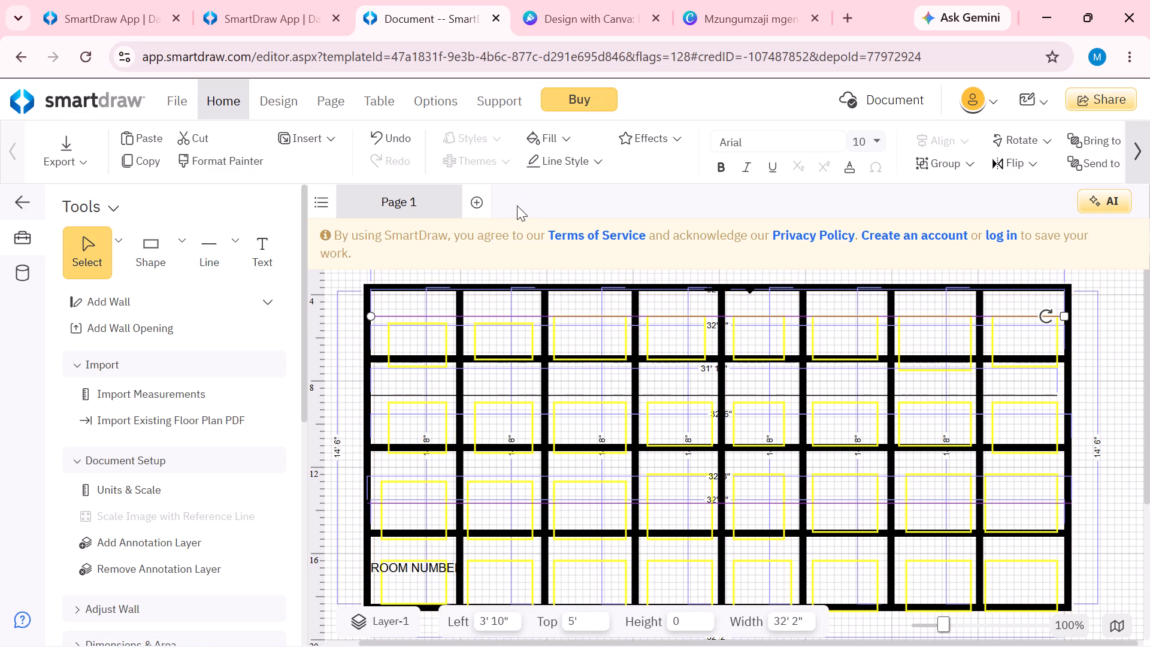
# Draw two horizontal lines about 32' 4" long across the bottom row, 16' 4" and 17' 4" from the top.
pyautogui.click(217, 245)
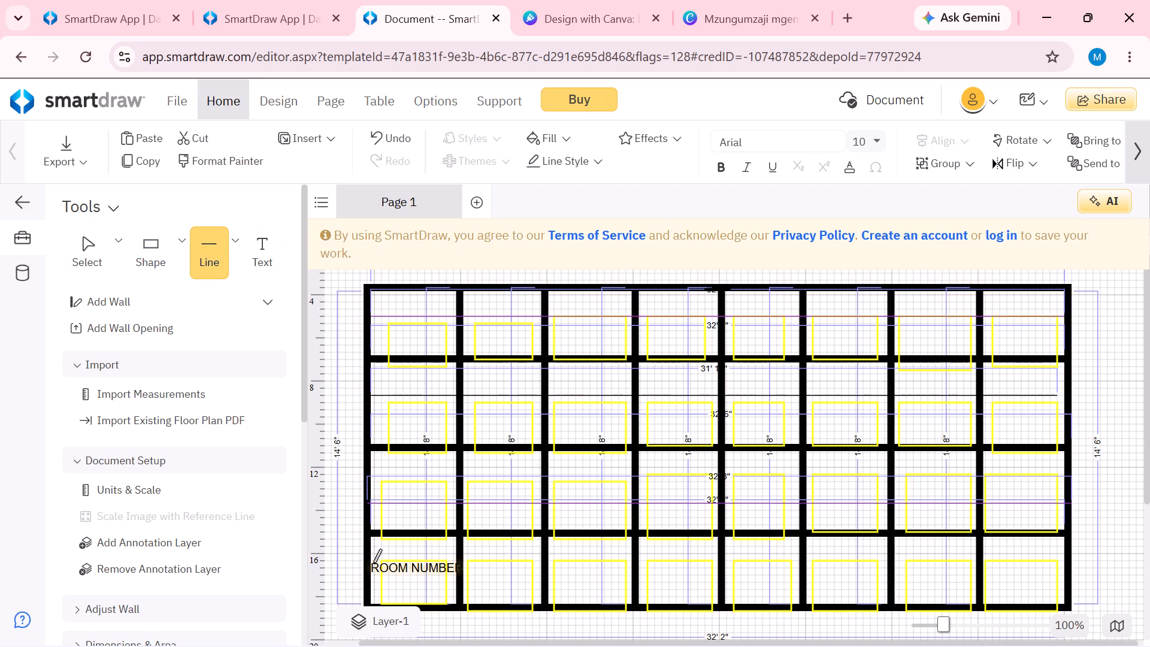
pyautogui.moveTo(368, 563); pyautogui.dragTo(1057, 572)
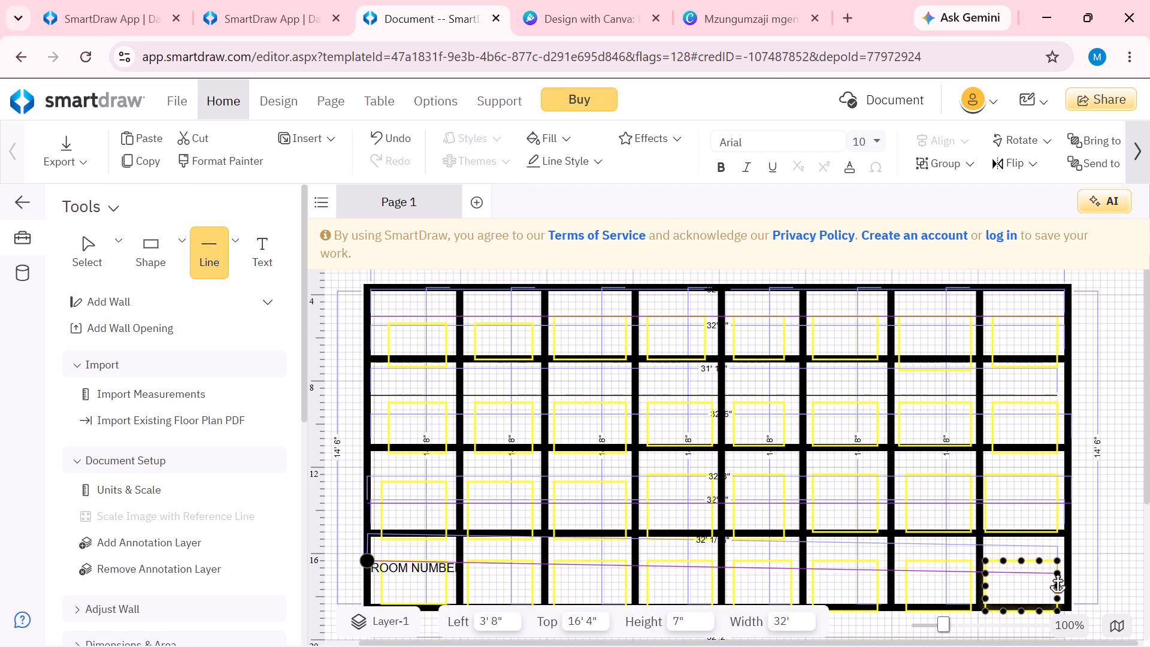
pyautogui.moveTo(1057, 572); pyautogui.dragTo(1066, 569)
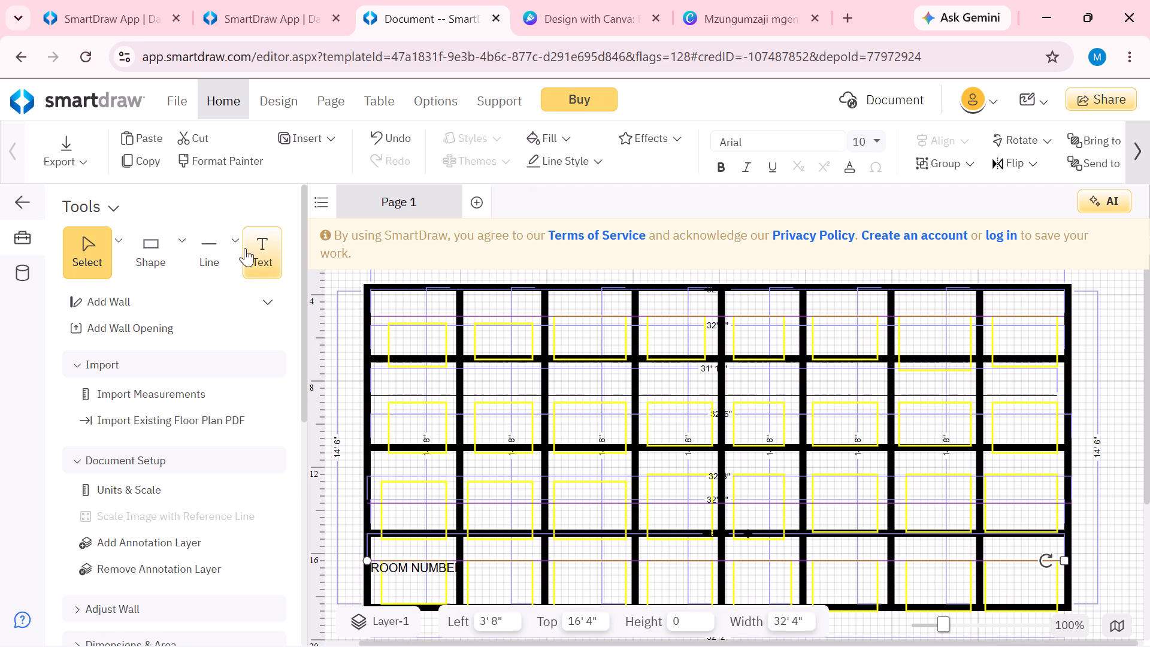
pyautogui.click(218, 248)
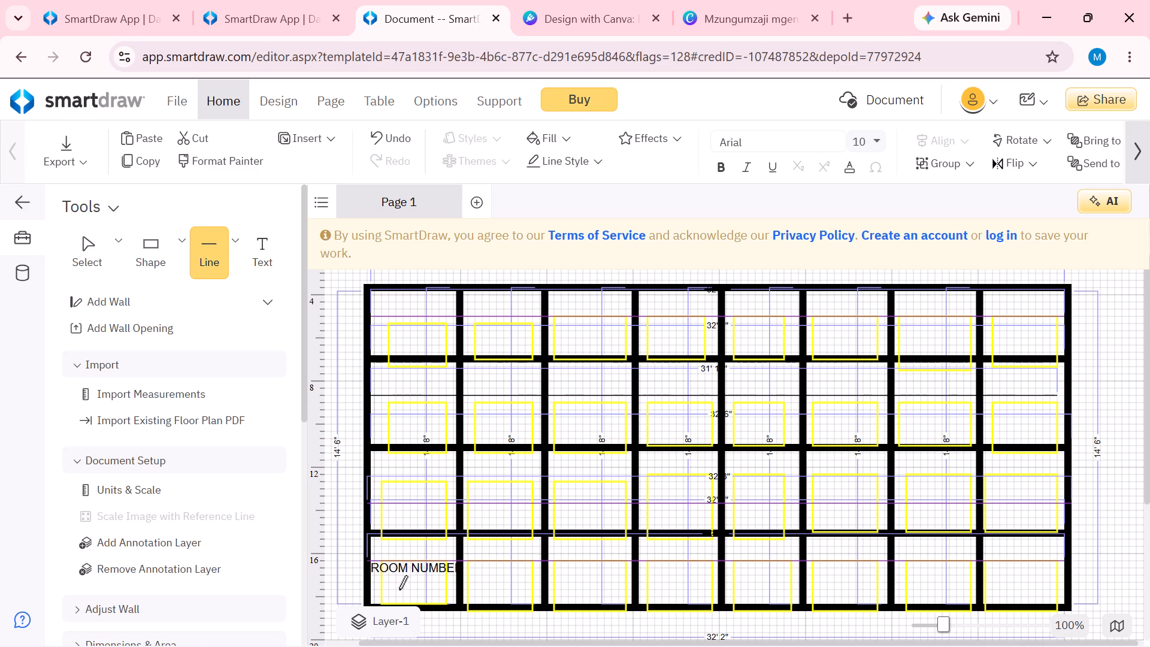
pyautogui.moveTo(368, 583); pyautogui.dragTo(562, 582)
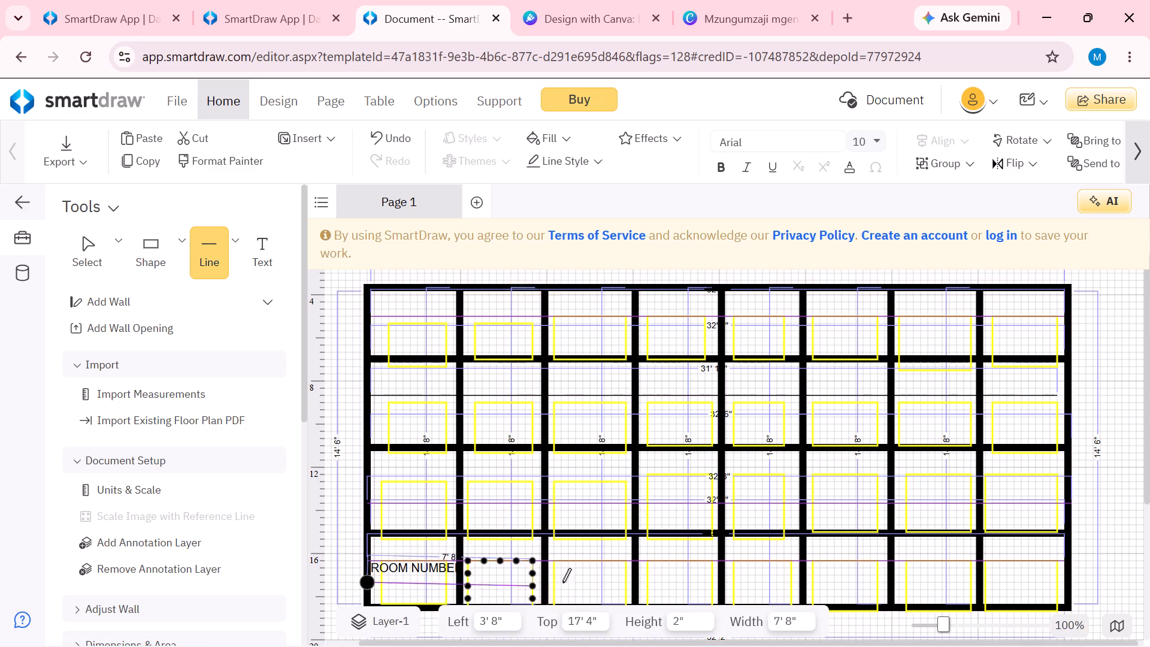
pyautogui.moveTo(562, 582); pyautogui.dragTo(1067, 570)
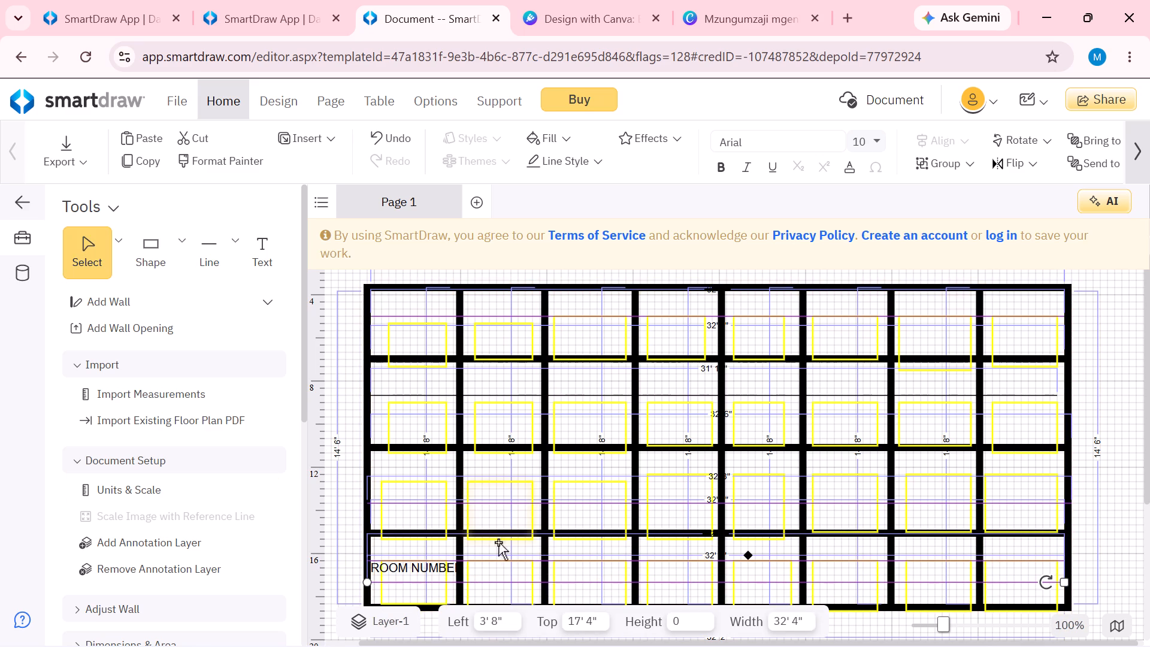
# Add a second horizontal line above the existing one in the second row, and one about 32' 4" long in the top row at 4' 8".
pyautogui.click(204, 247)
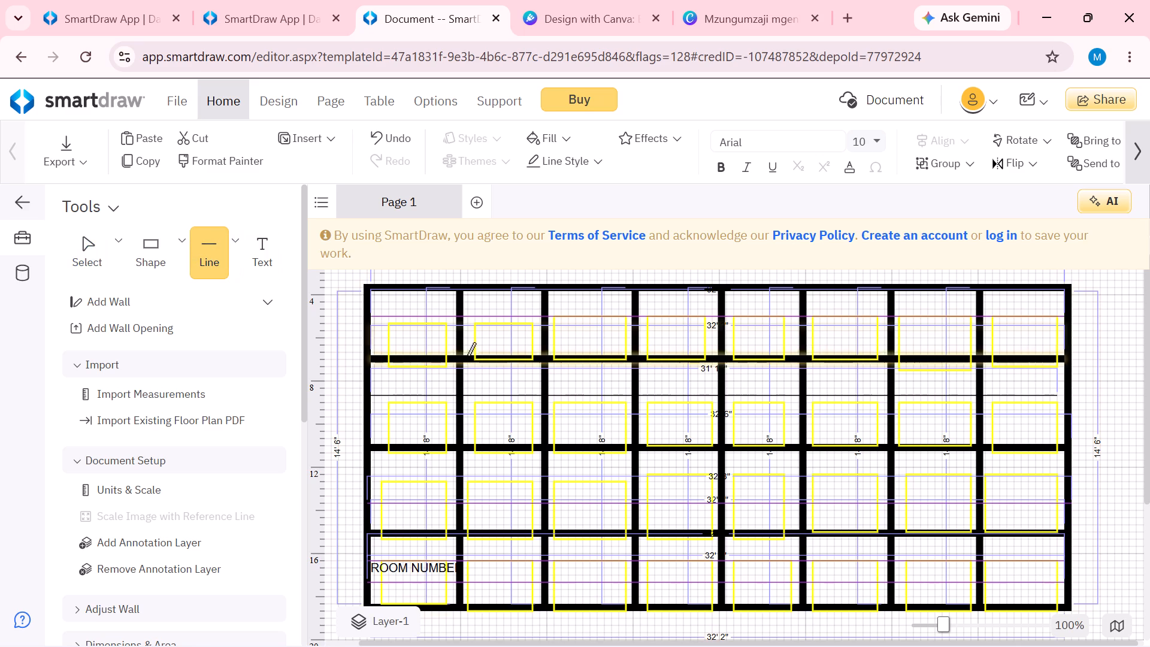
pyautogui.moveTo(368, 383); pyautogui.dragTo(404, 382)
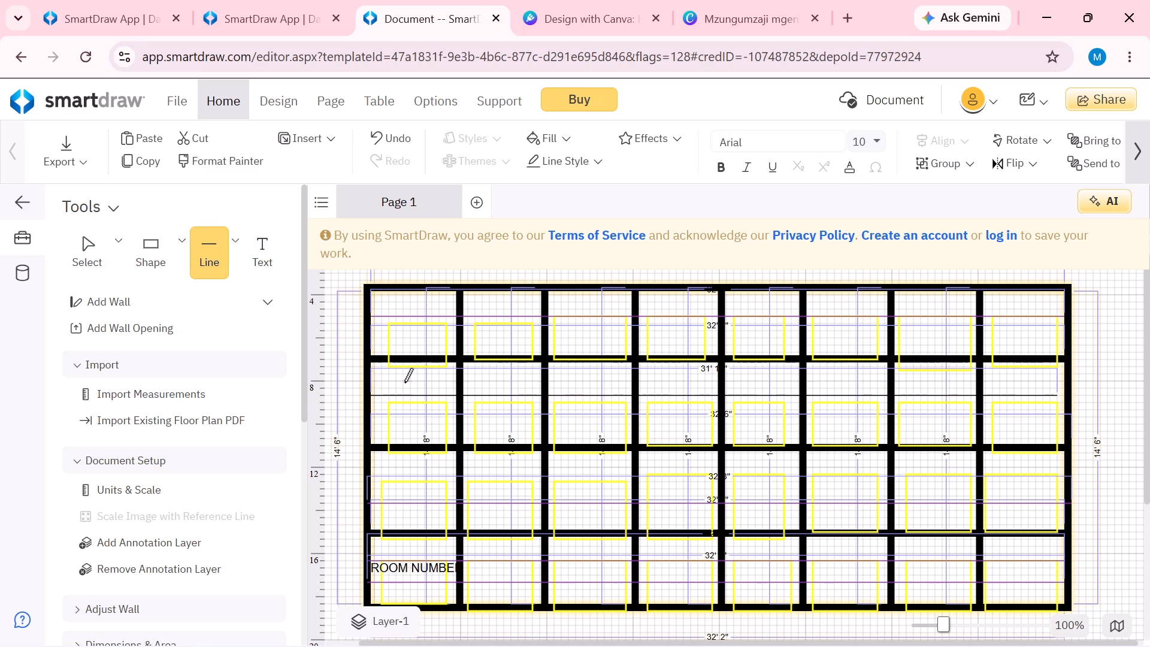
pyautogui.moveTo(404, 382); pyautogui.dragTo(1062, 368)
pyautogui.click(199, 249)
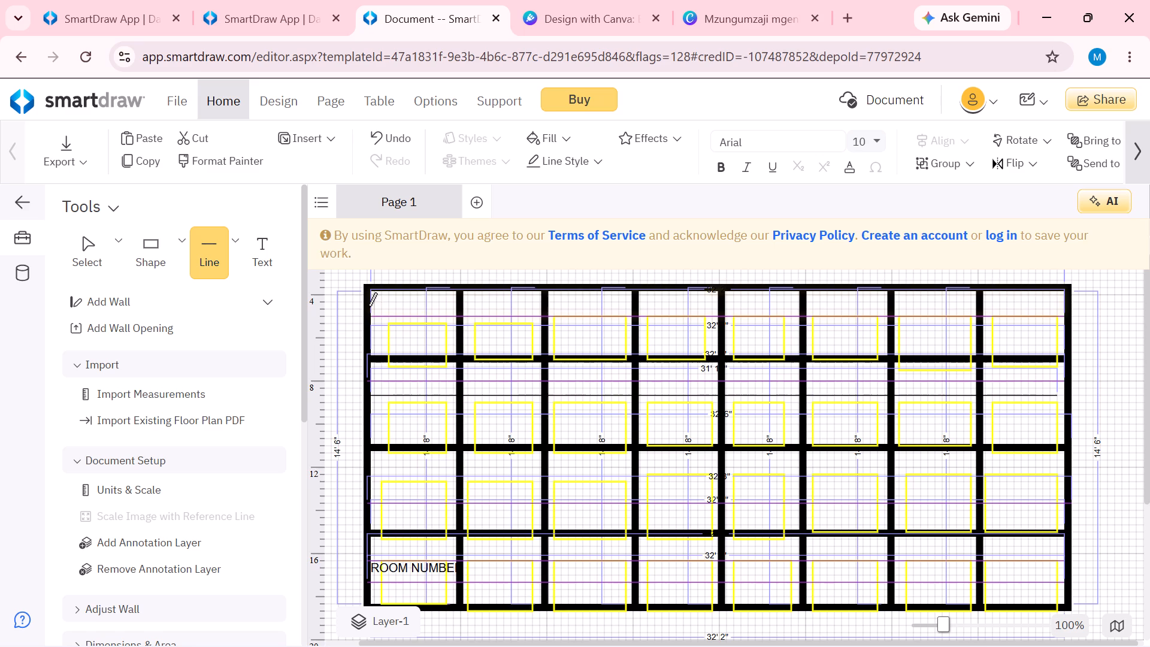
pyautogui.moveTo(368, 307); pyautogui.dragTo(1061, 306)
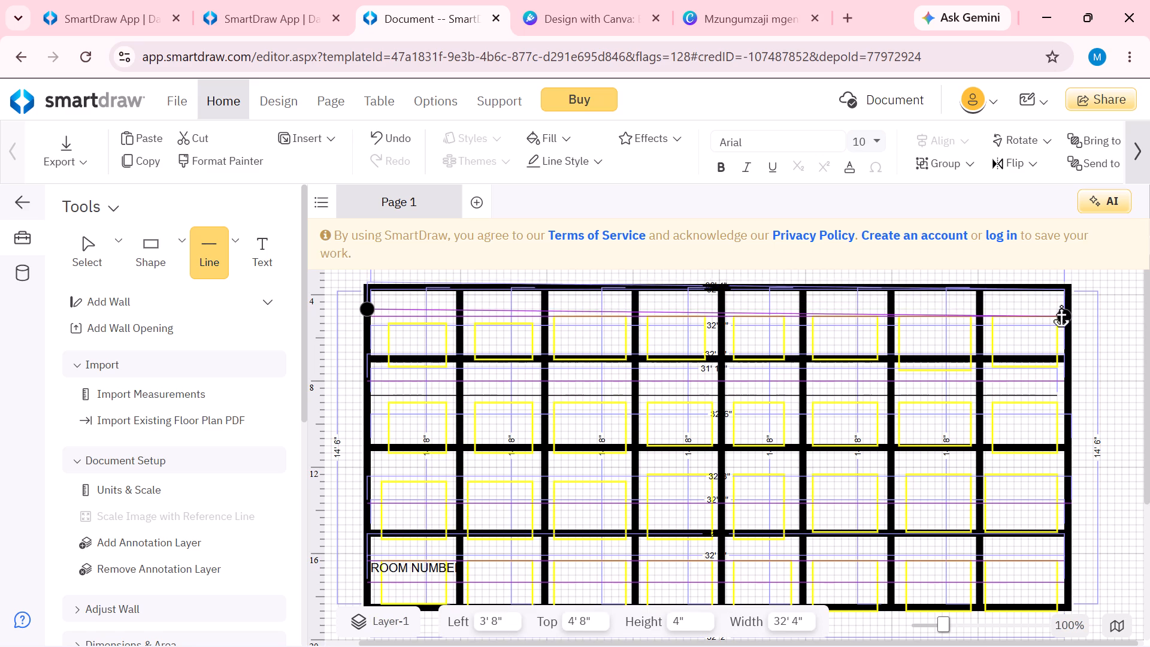
pyautogui.moveTo(1061, 306); pyautogui.dragTo(1065, 302)
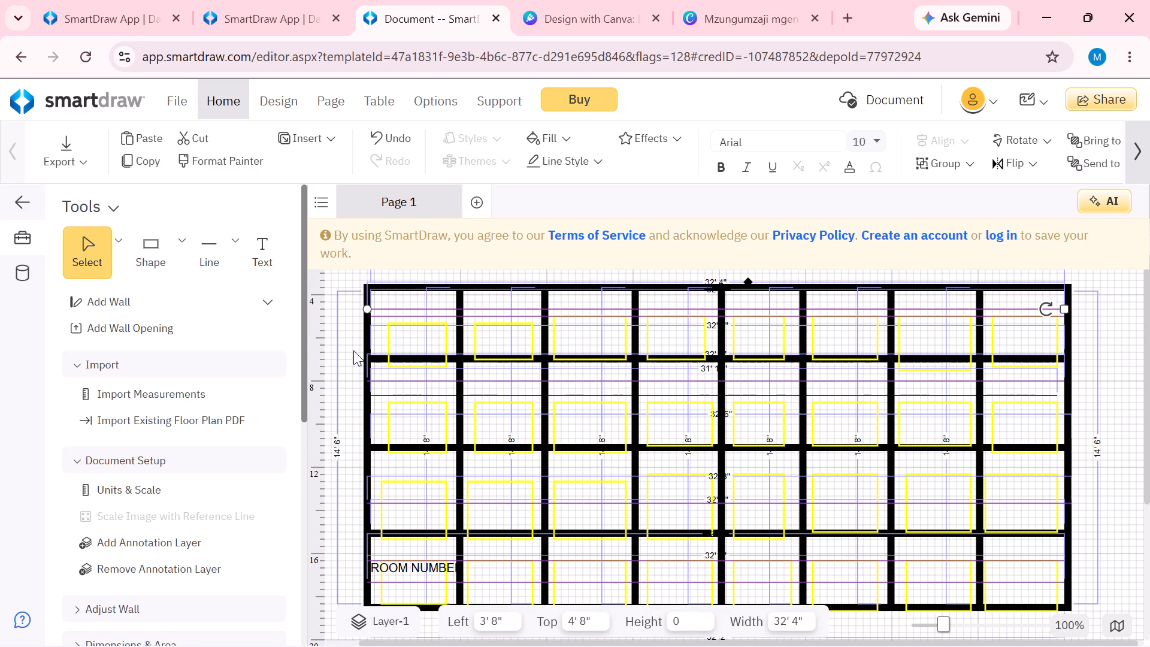
# Draw near-vertical lines from the top wall to the bottom through the first three columns, at about 5' 8", 9' 10" and 14' from the left.
pyautogui.click(223, 256)
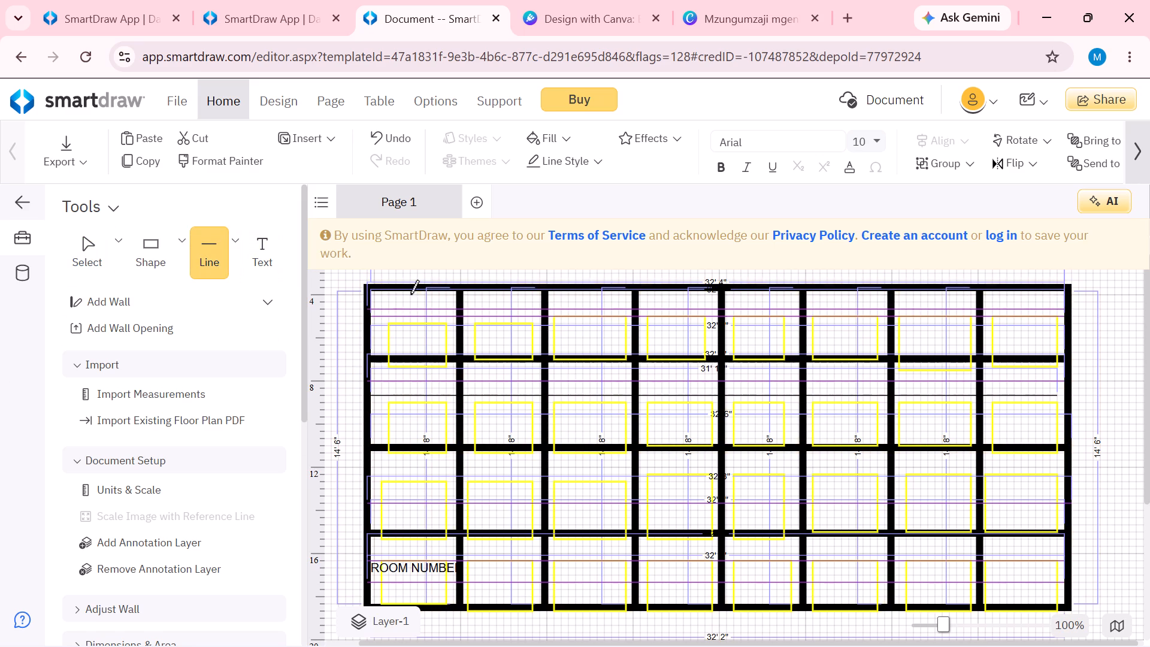
pyautogui.moveTo(410, 288); pyautogui.dragTo(414, 595)
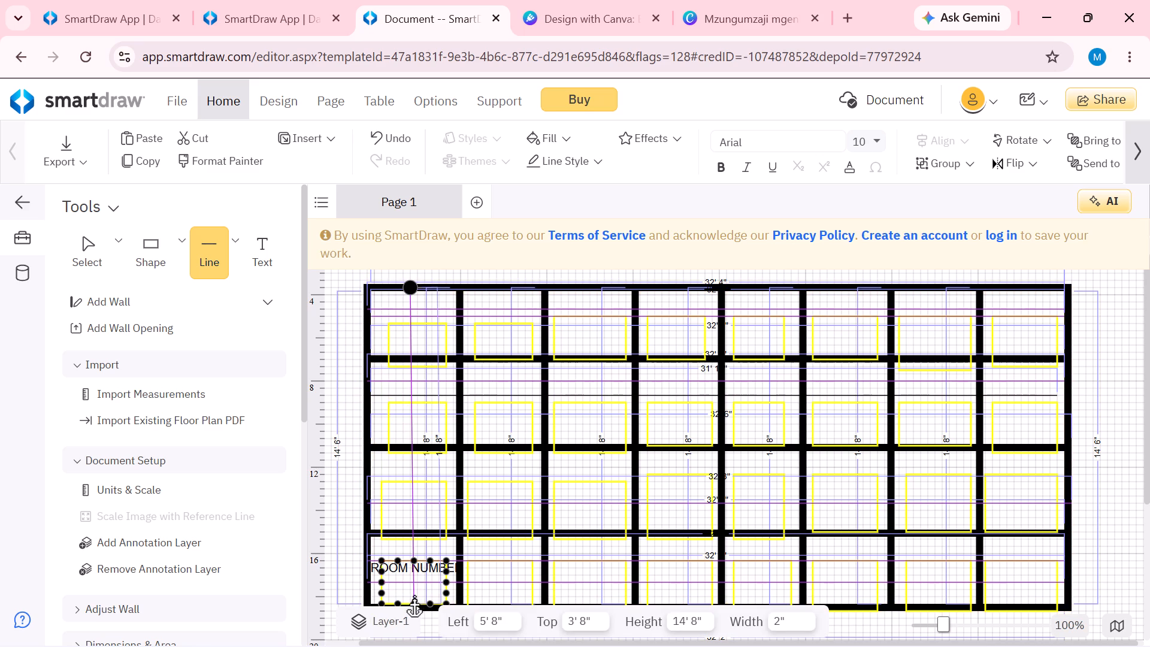
pyautogui.moveTo(414, 595); pyautogui.dragTo(414, 595)
pyautogui.click(223, 244)
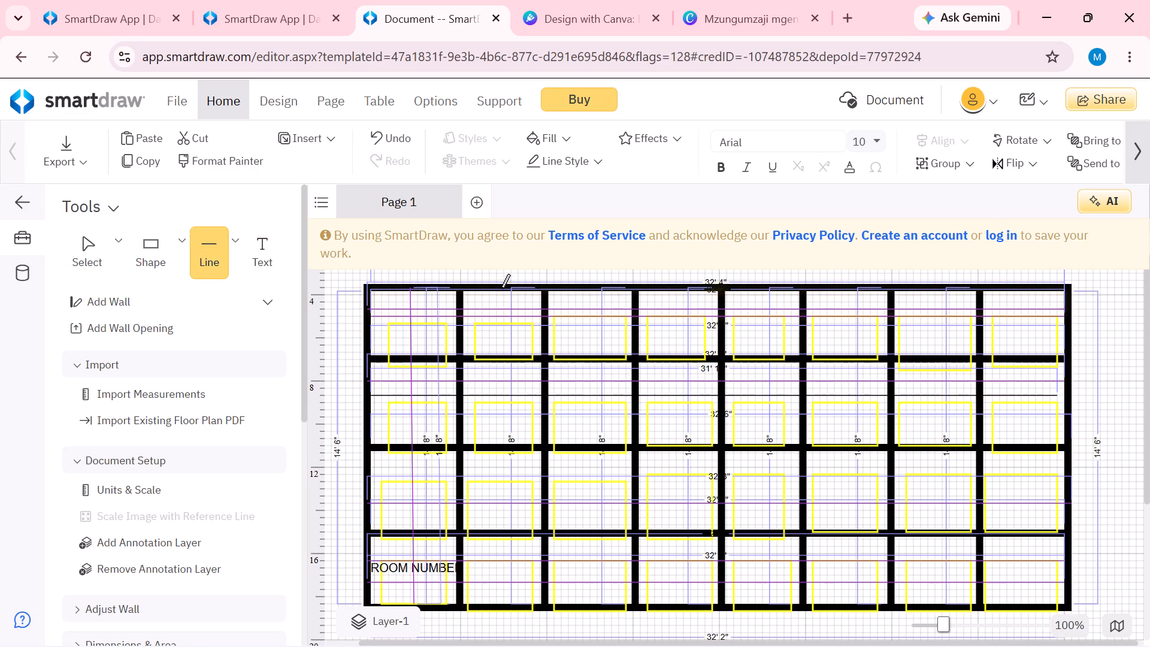
pyautogui.moveTo(501, 293); pyautogui.dragTo(504, 610)
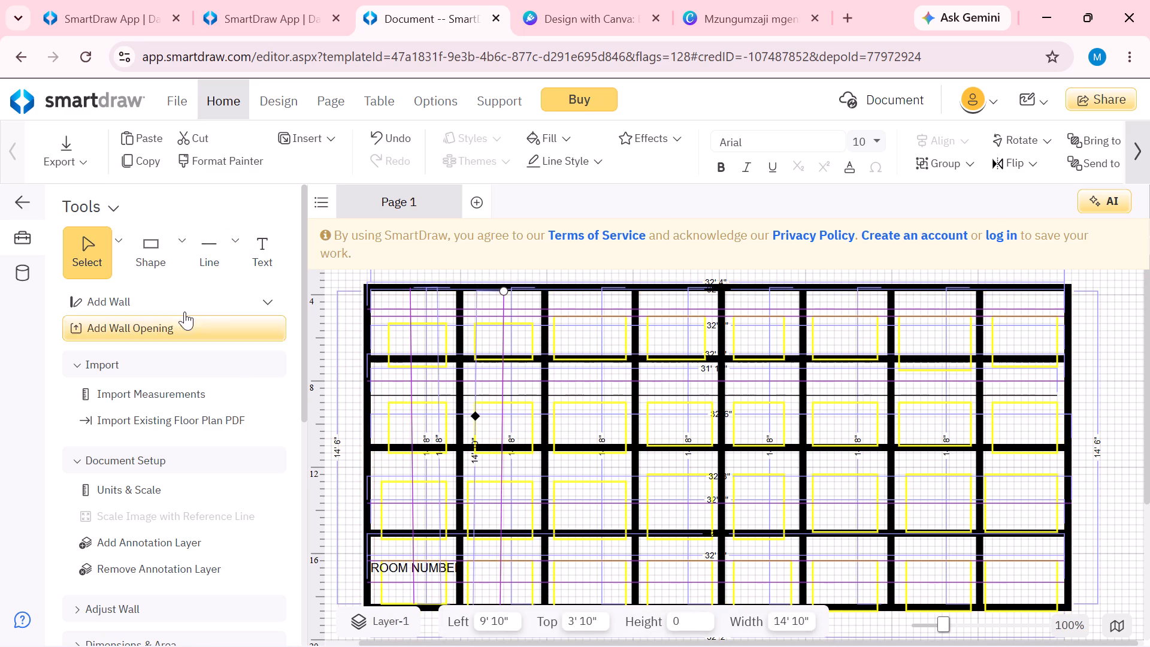
pyautogui.click(205, 246)
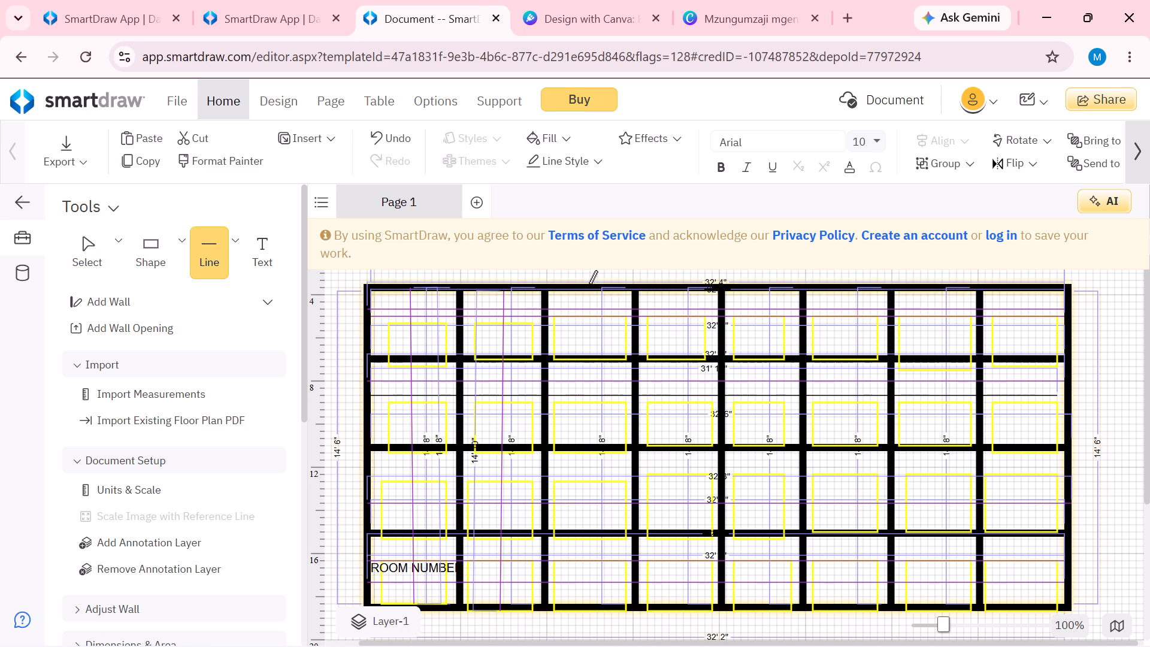
pyautogui.moveTo(589, 285); pyautogui.dragTo(598, 607)
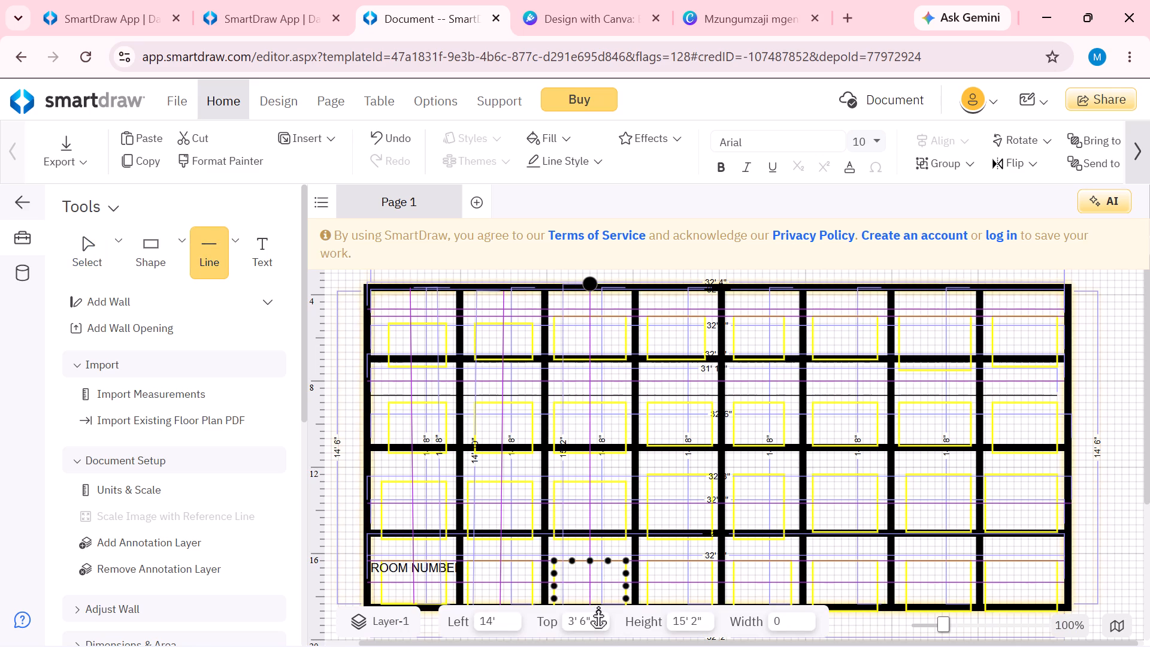
pyautogui.moveTo(598, 607); pyautogui.dragTo(597, 606)
# Draw near-vertical lines from the top wall to the bottom through the fourth and fifth columns, at about 17' 8" and 22' from the left.
pyautogui.click(207, 244)
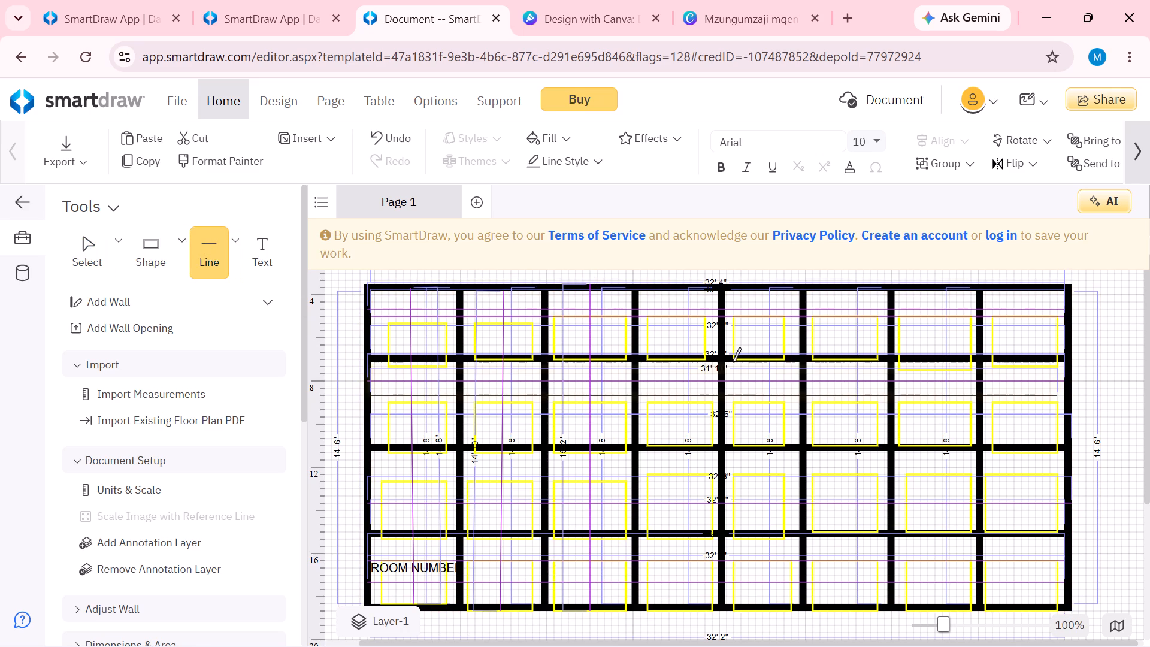
pyautogui.moveTo(672, 289); pyautogui.dragTo(686, 554)
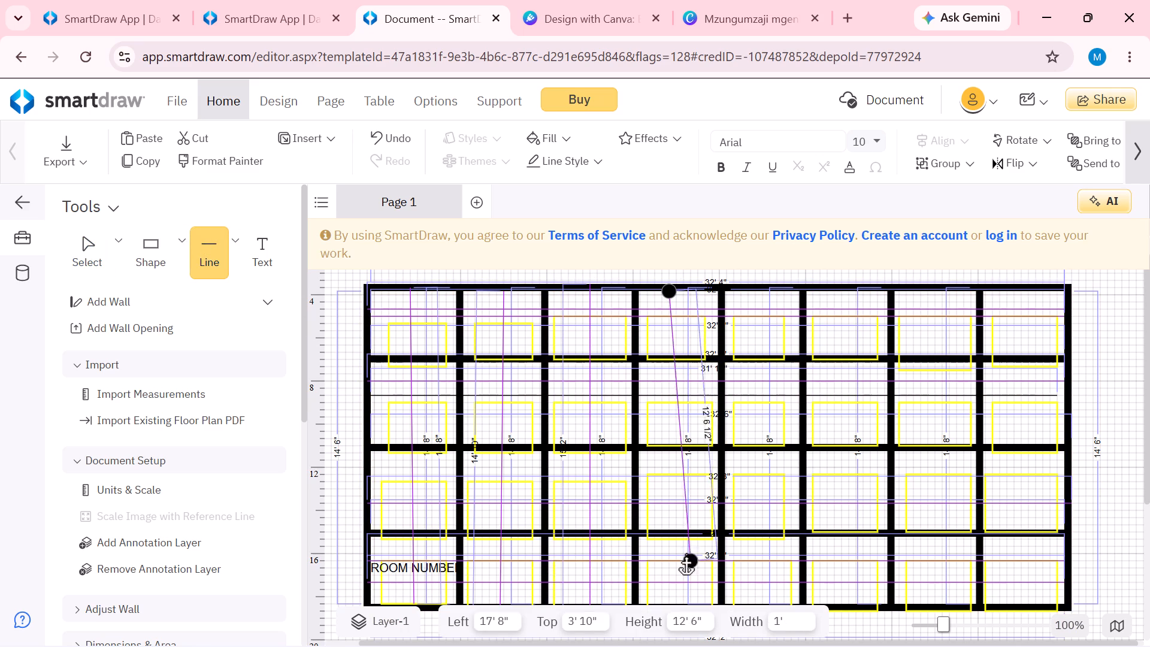
pyautogui.moveTo(686, 554); pyautogui.dragTo(669, 610)
pyautogui.click(213, 250)
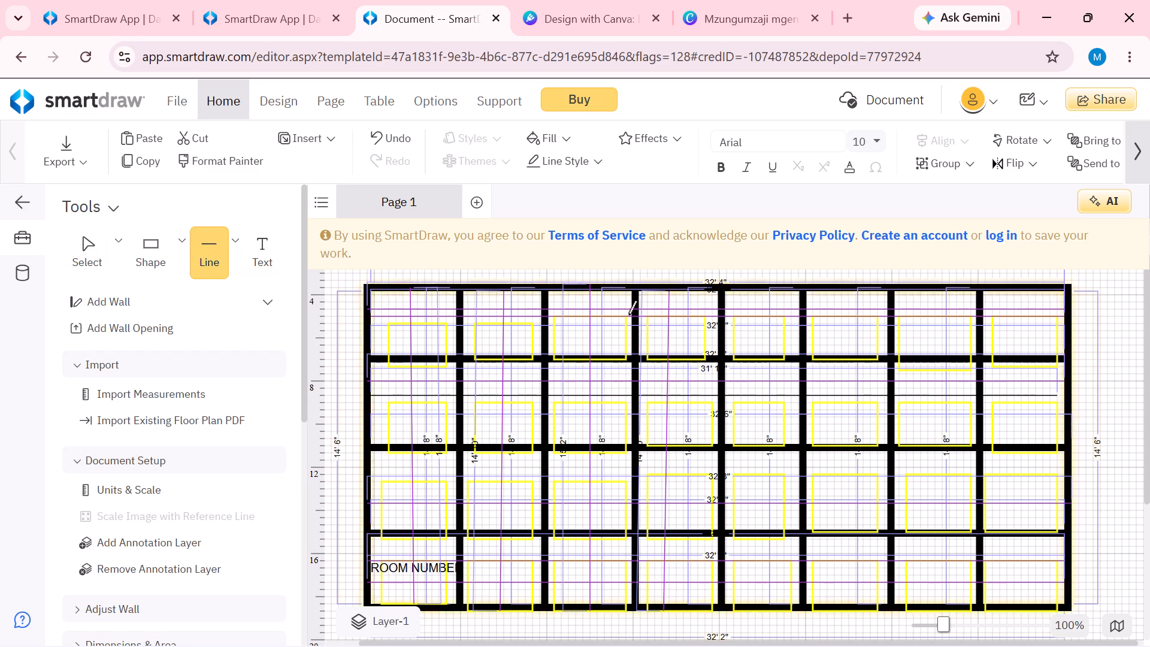
pyautogui.moveTo(761, 290); pyautogui.dragTo(773, 565)
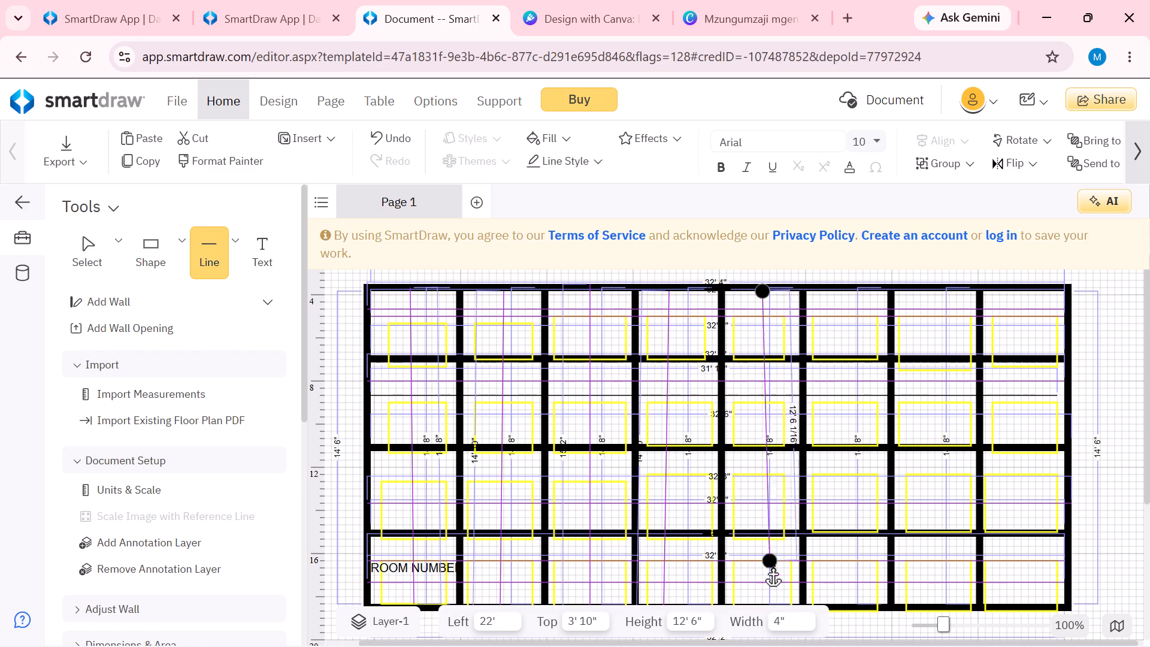
pyautogui.moveTo(773, 565); pyautogui.dragTo(766, 606)
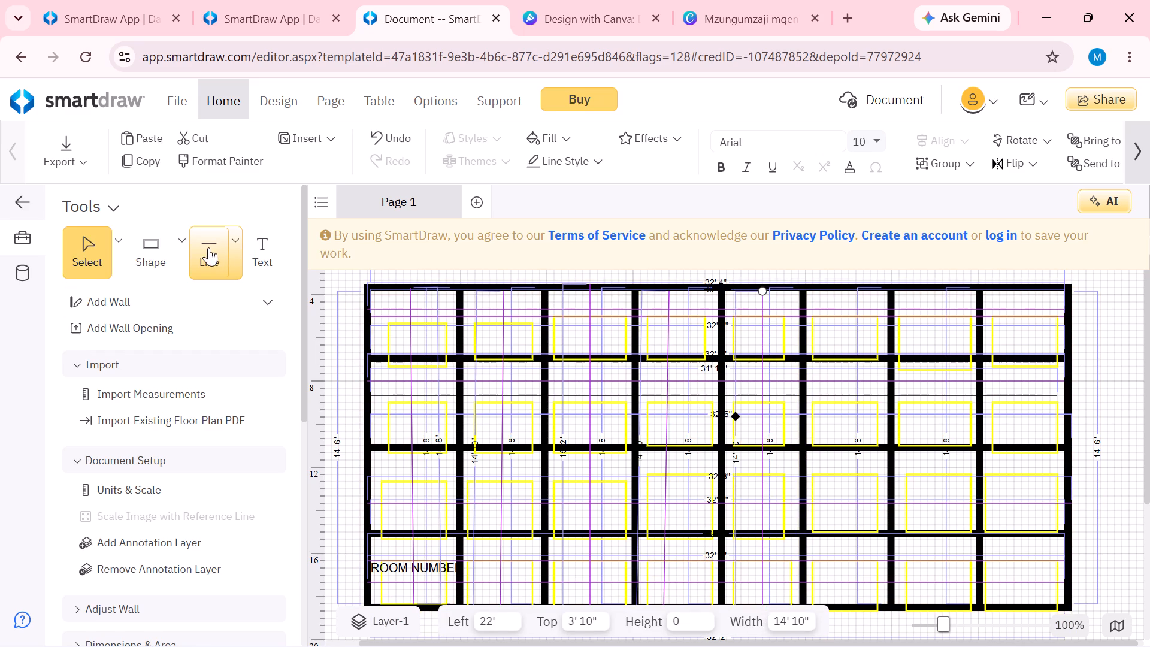
# Draw near-vertical lines from the top wall to the bottom through the sixth, seventh and eighth columns, at about 26', 30' and 34' from the left.
pyautogui.click(208, 247)
pyautogui.moveTo(845, 286); pyautogui.dragTo(851, 430)
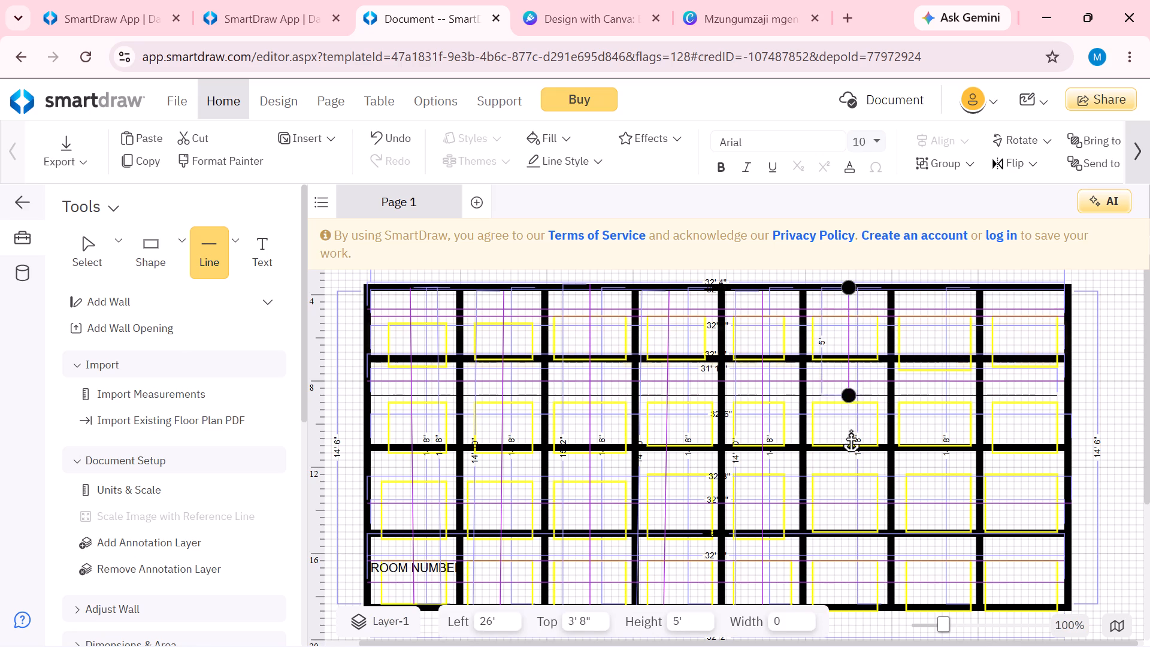
pyautogui.moveTo(851, 430); pyautogui.dragTo(849, 604)
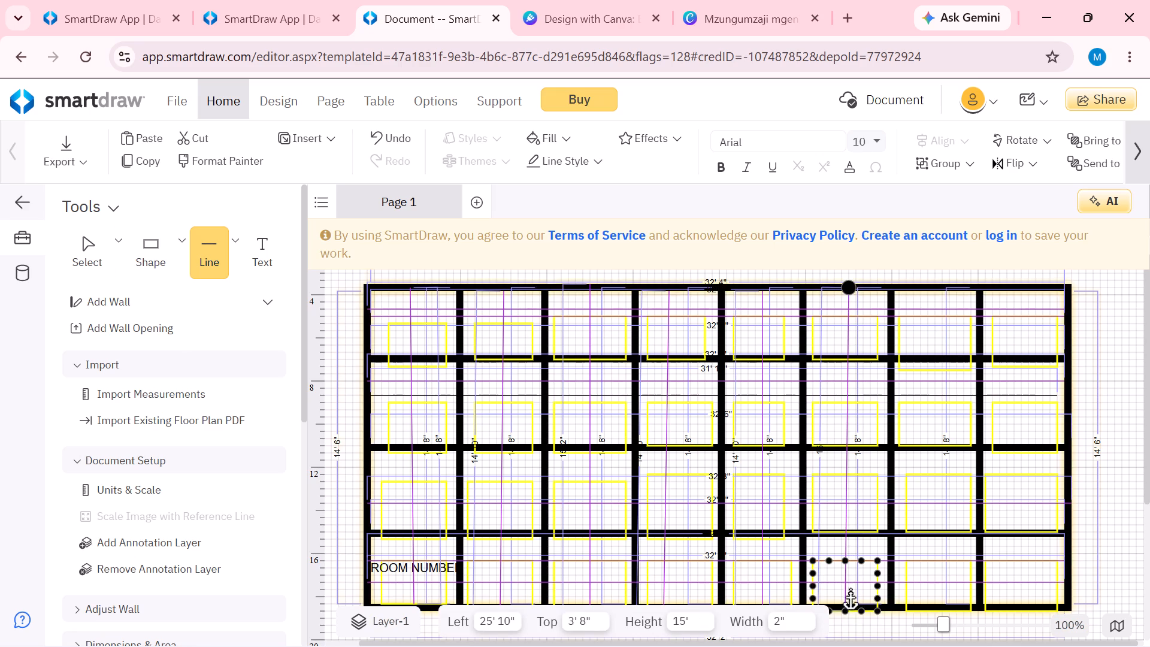
pyautogui.click(211, 254)
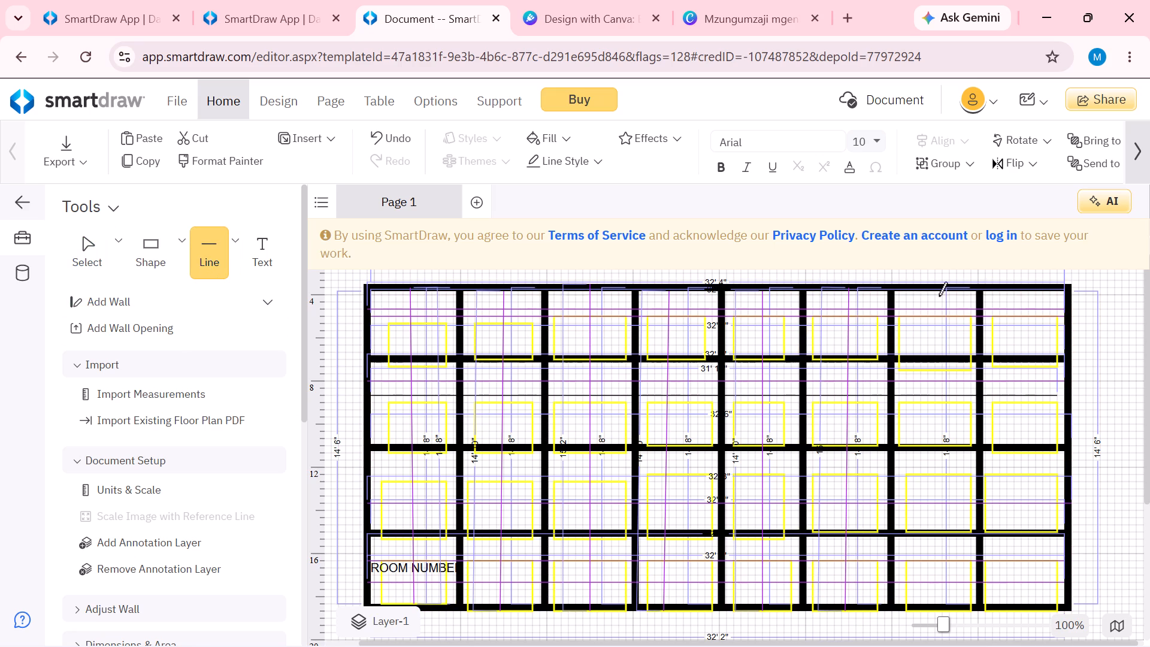
pyautogui.moveTo(937, 288); pyautogui.dragTo(943, 576)
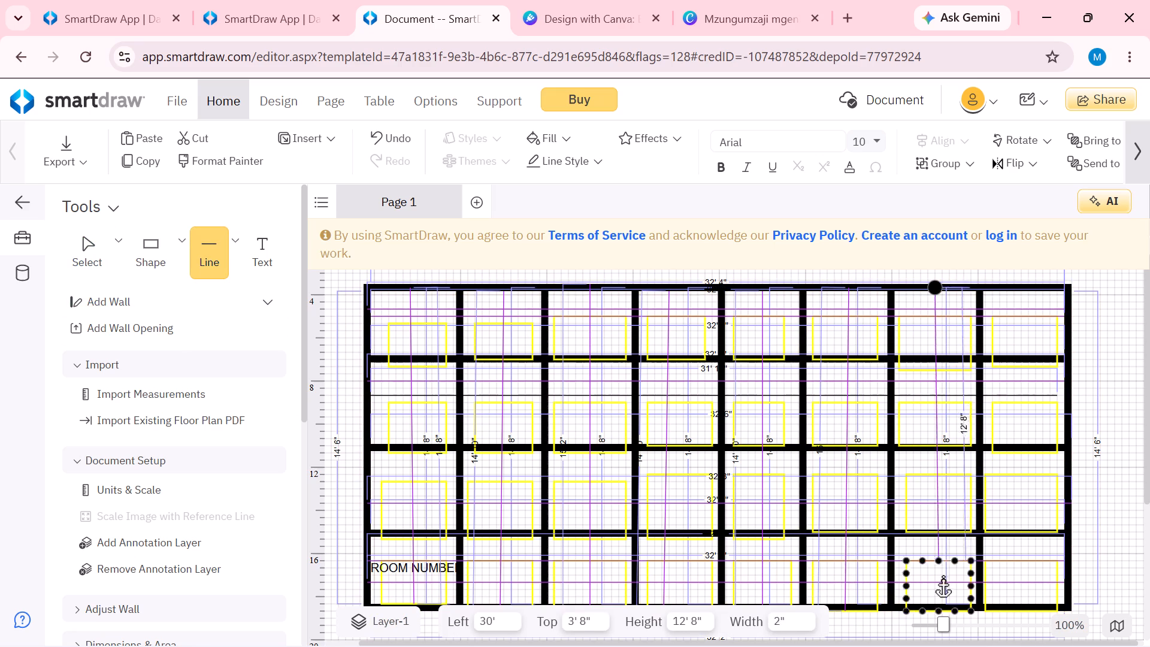
pyautogui.moveTo(943, 576); pyautogui.dragTo(942, 603)
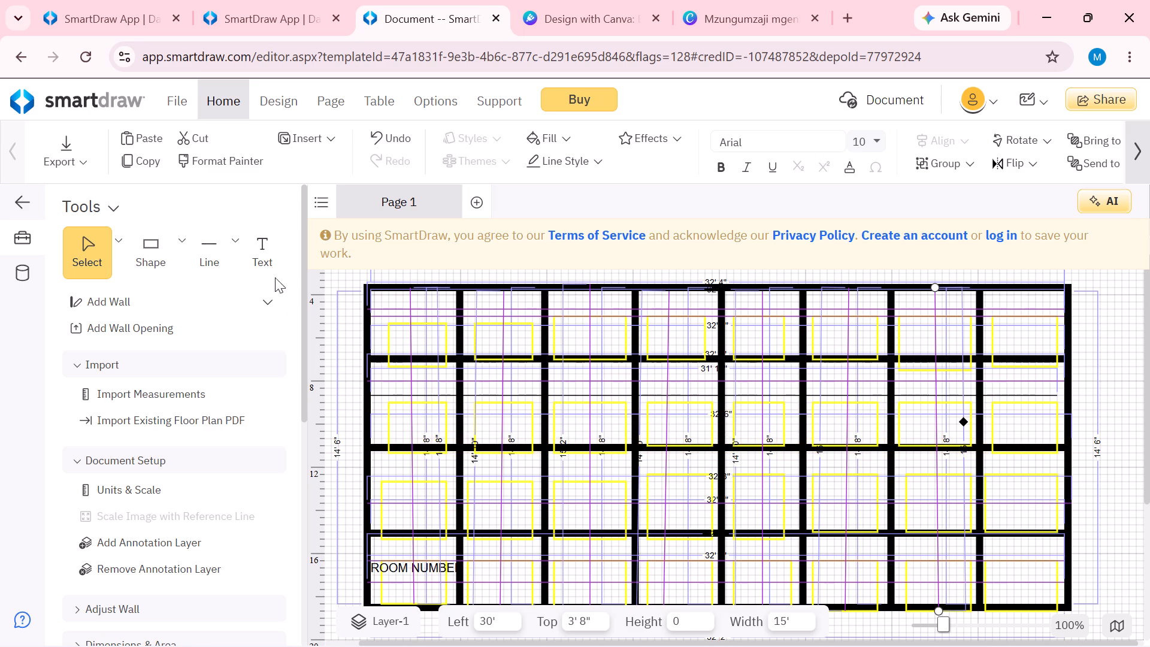
pyautogui.click(224, 256)
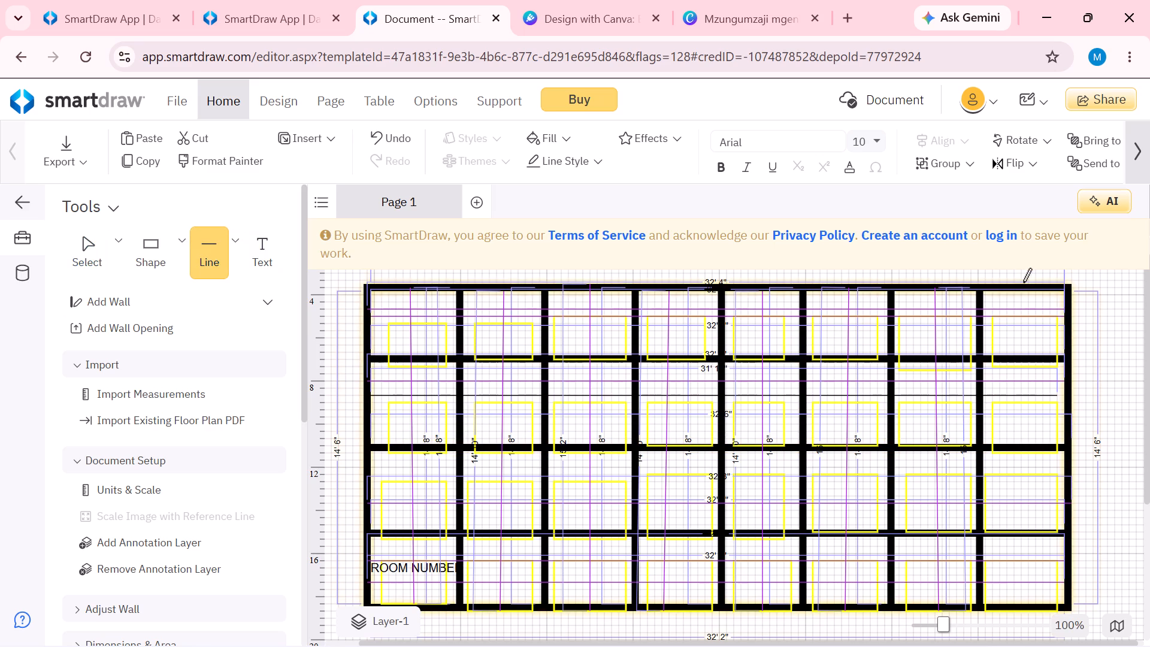
pyautogui.moveTo(1023, 282); pyautogui.dragTo(1030, 592)
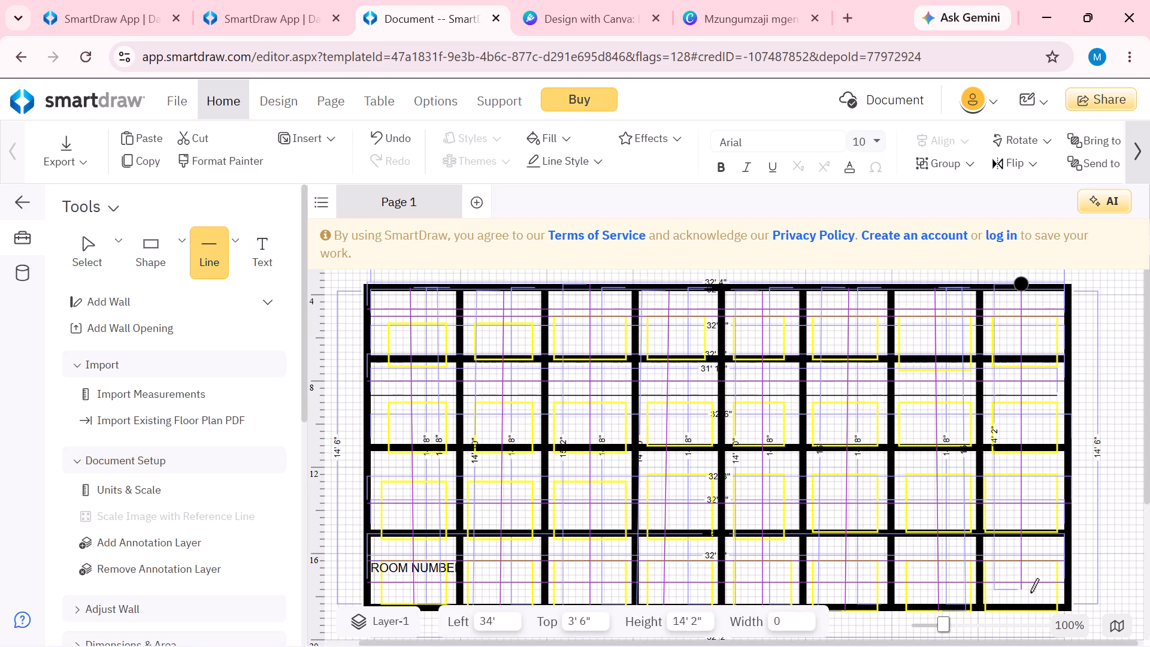
pyautogui.moveTo(1030, 592); pyautogui.dragTo(1022, 600)
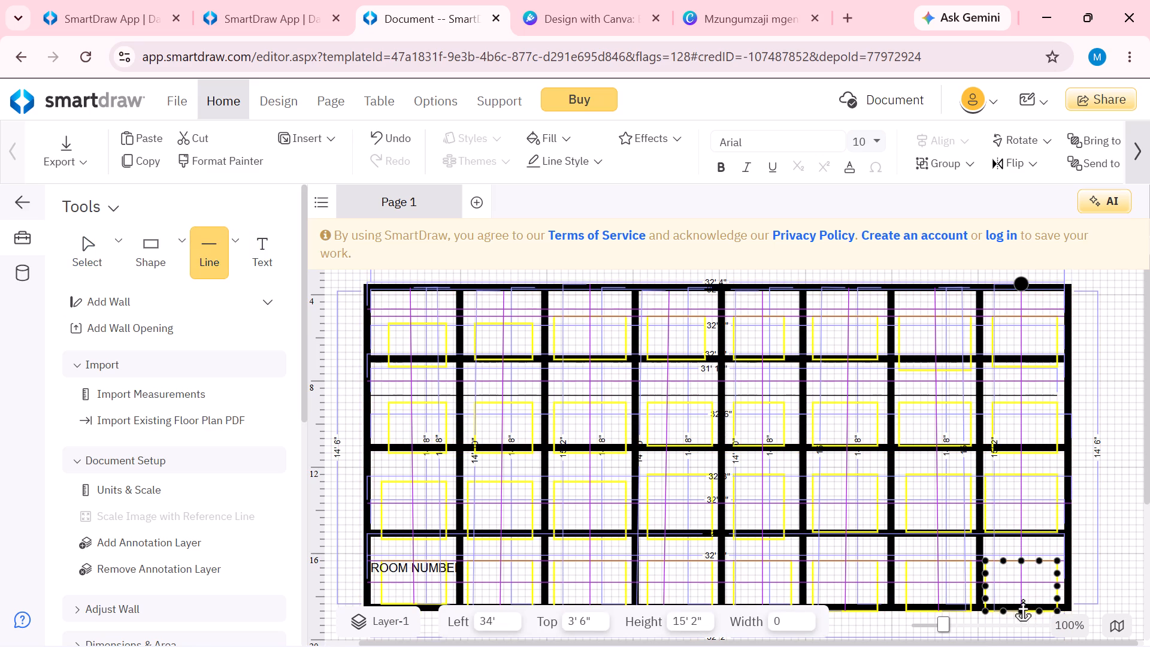
pyautogui.moveTo(1022, 600); pyautogui.dragTo(1021, 598)
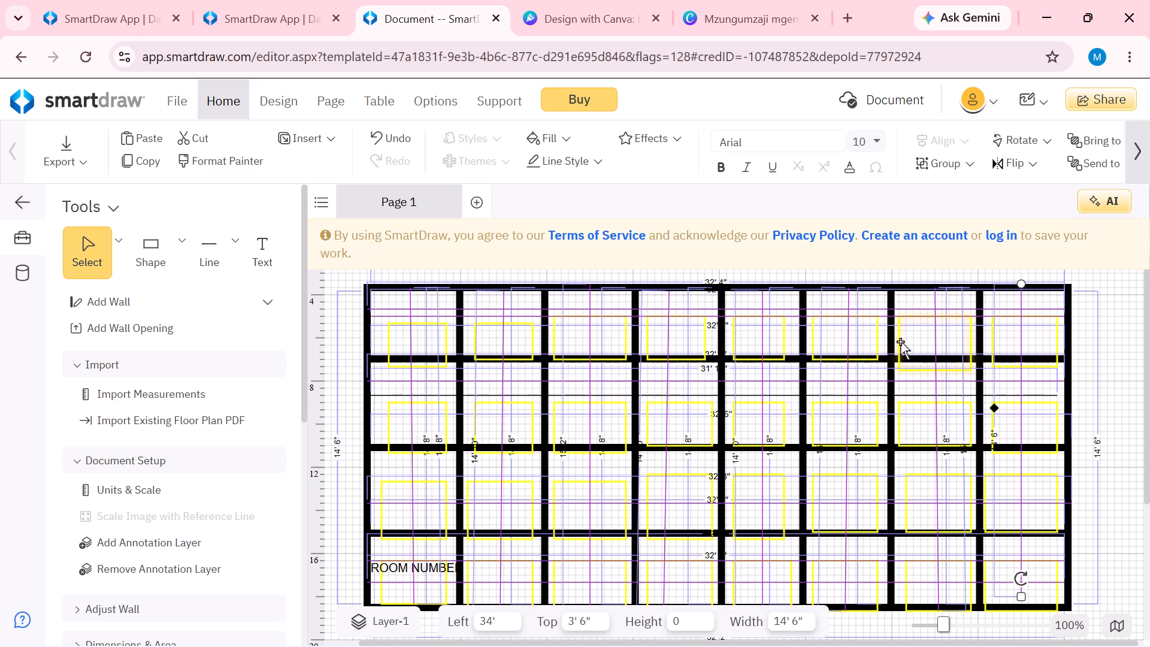
# Add a second vertical line about 14' 2" long in the eighth column at 34' 4" and in the seventh column at 29' 8".
pyautogui.click(199, 252)
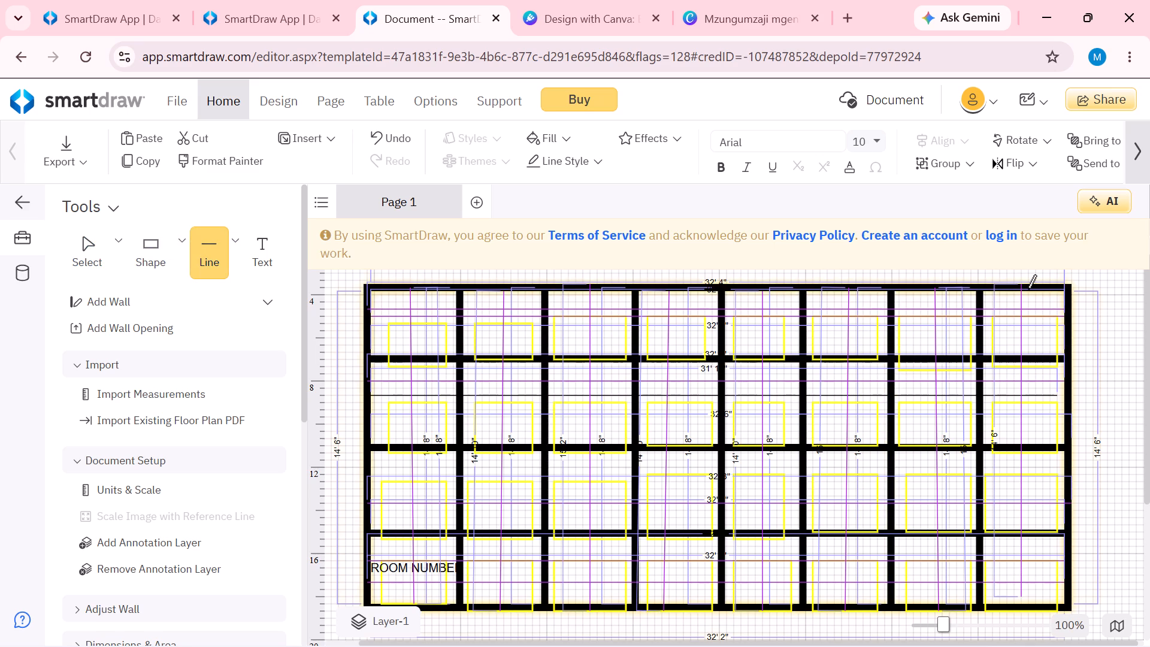
pyautogui.moveTo(1028, 289); pyautogui.dragTo(1026, 545)
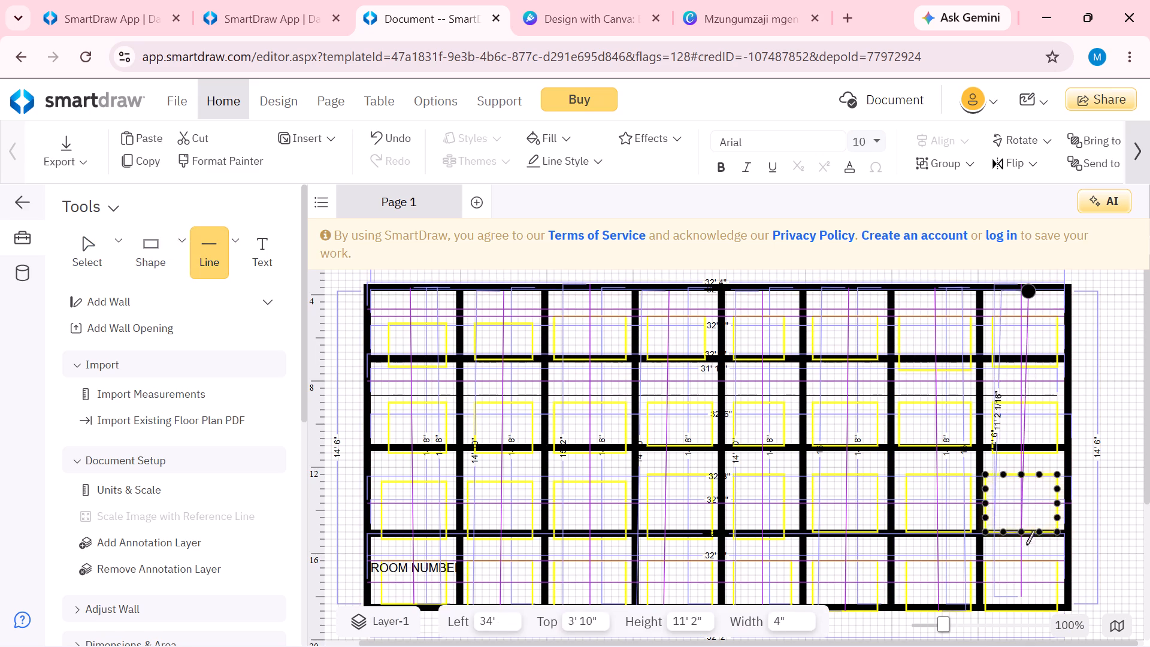
pyautogui.moveTo(1026, 545); pyautogui.dragTo(1029, 606)
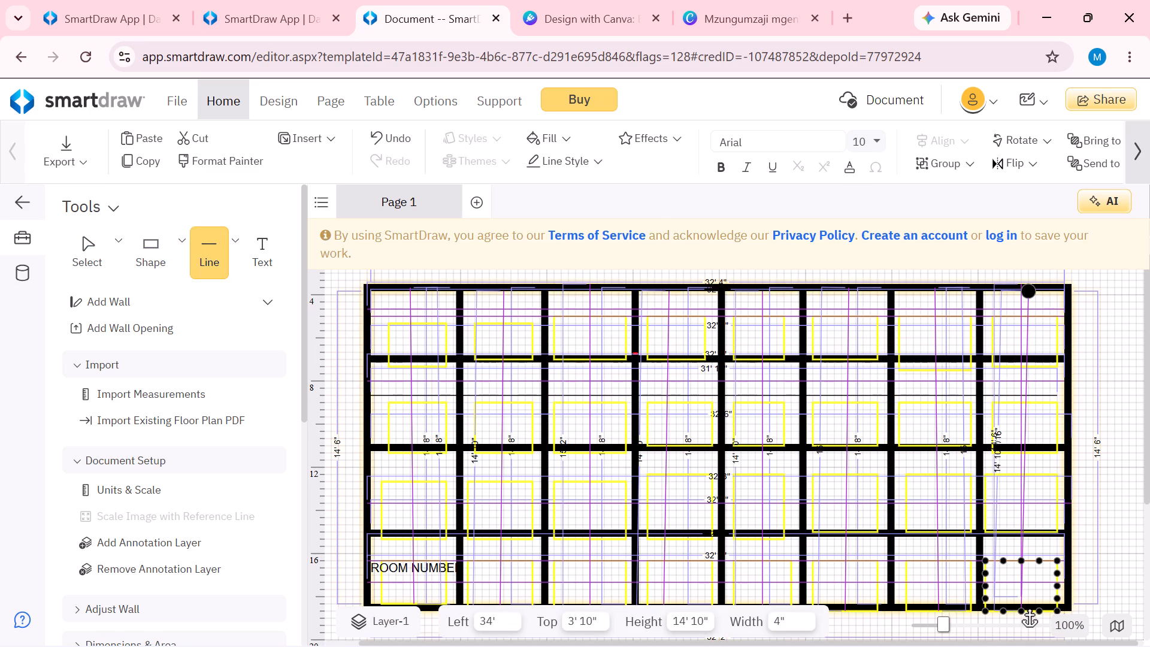
pyautogui.moveTo(1029, 606); pyautogui.dragTo(1028, 597)
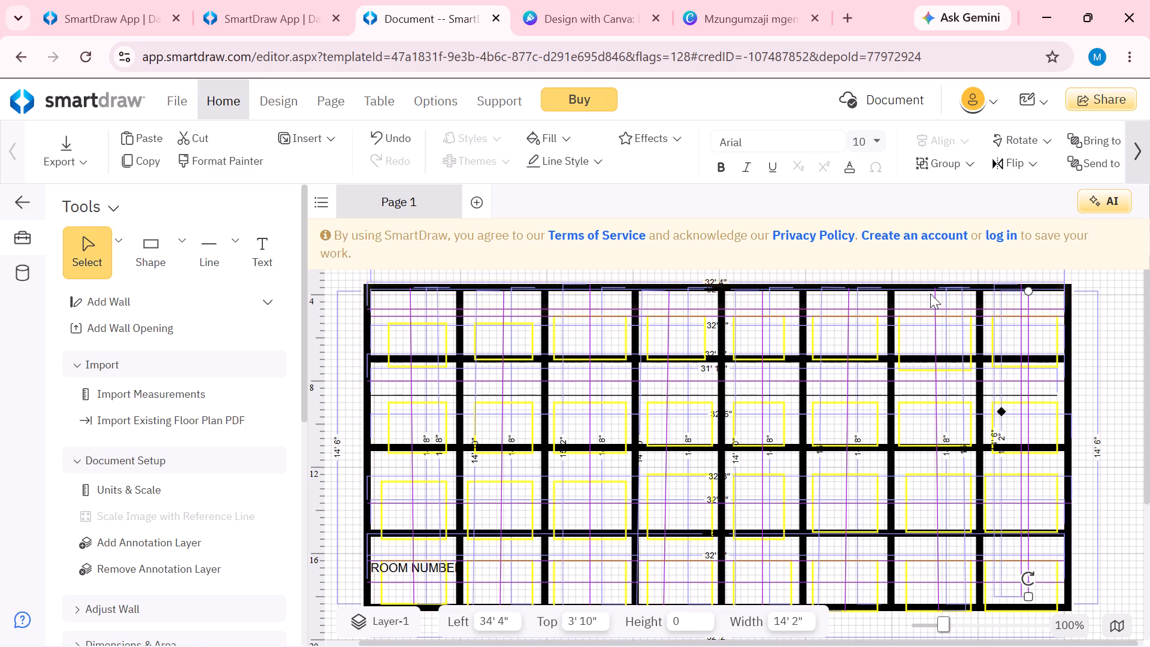
pyautogui.click(205, 258)
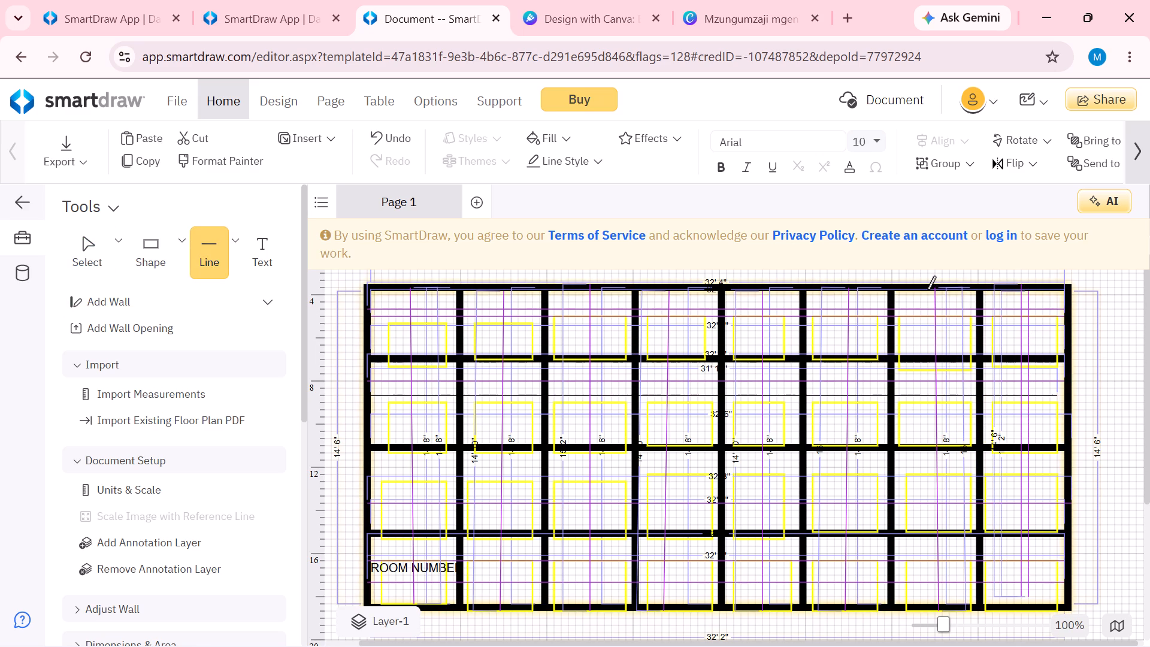
pyautogui.moveTo(927, 289); pyautogui.dragTo(928, 603)
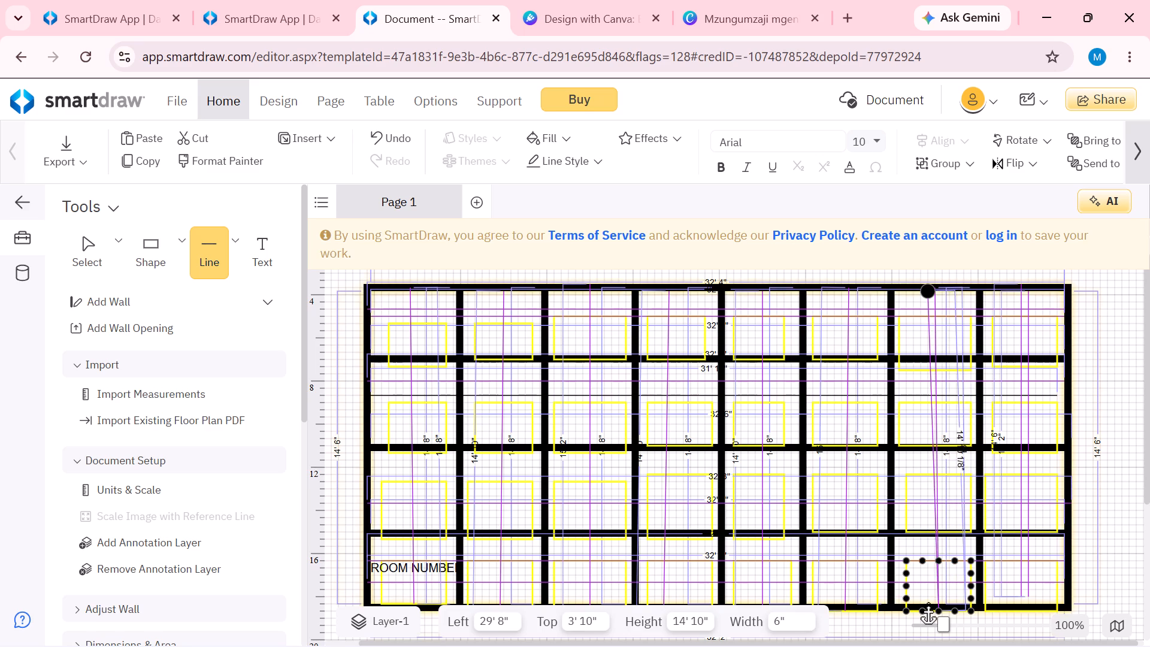
pyautogui.moveTo(928, 603); pyautogui.dragTo(930, 597)
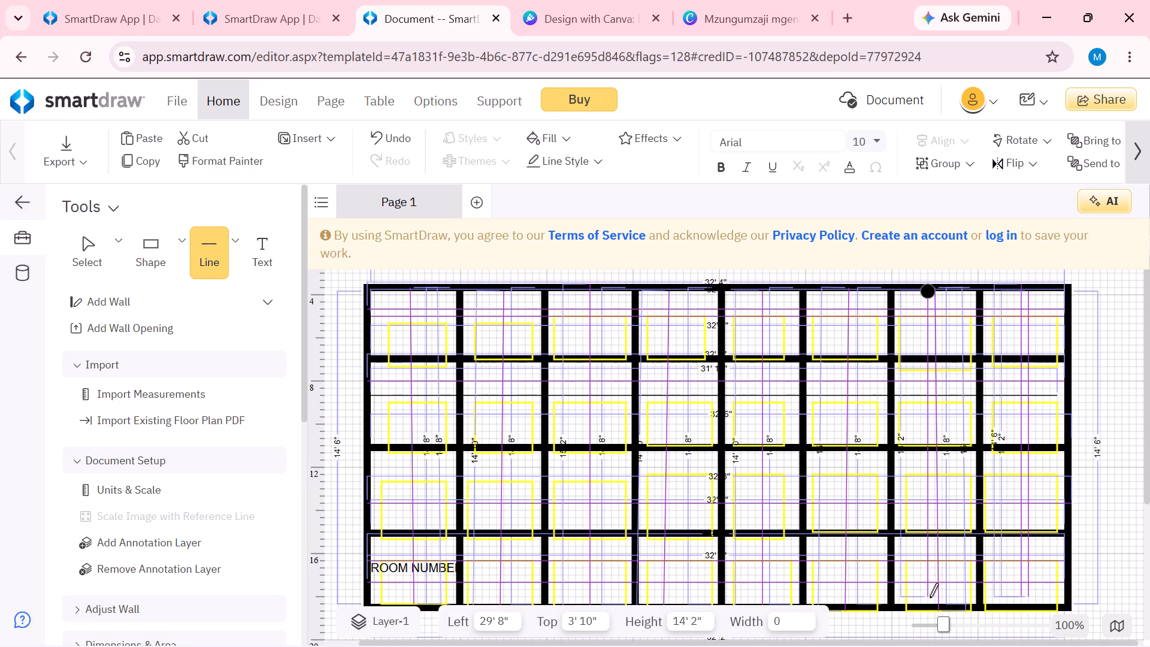
# Add a second near-vertical line down the first column at about 5' 1" and down the second column at about 10' 4" from the left.
pyautogui.click(198, 247)
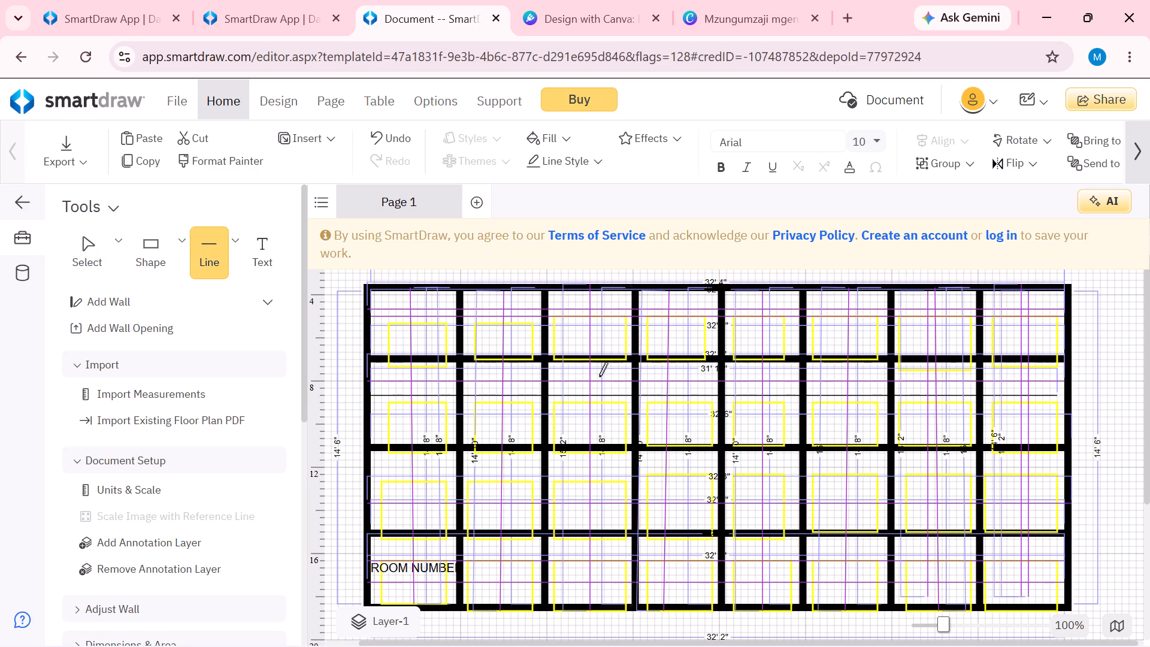
pyautogui.moveTo(403, 292); pyautogui.dragTo(413, 590)
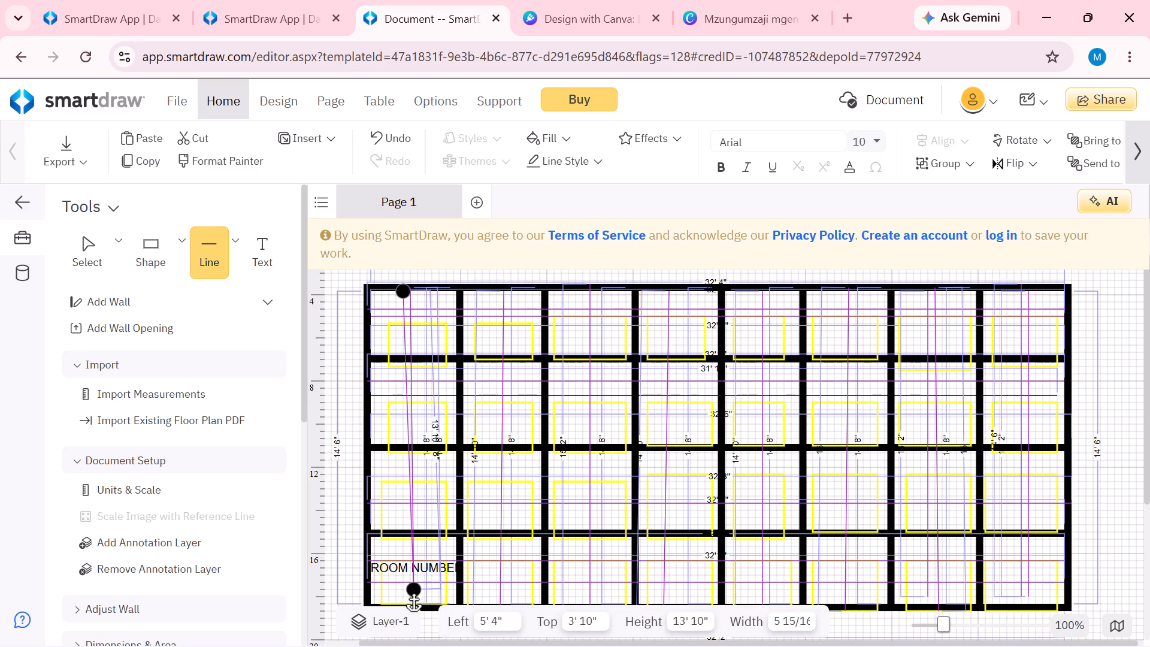
pyautogui.moveTo(413, 590); pyautogui.dragTo(405, 595)
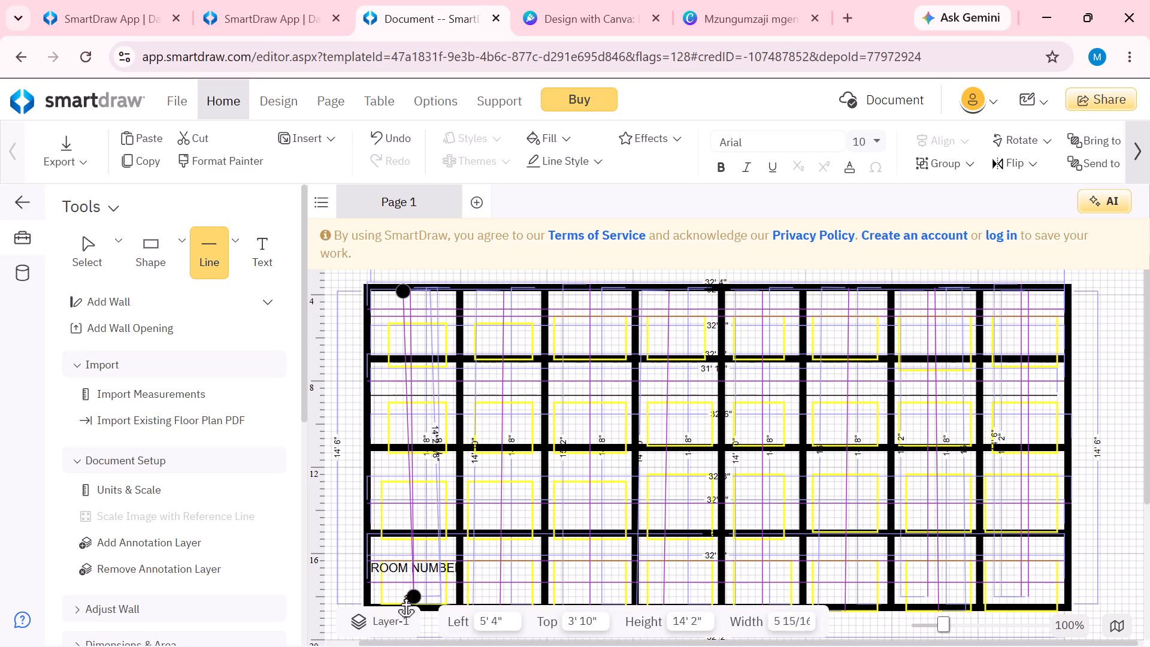
pyautogui.moveTo(405, 595); pyautogui.dragTo(404, 593)
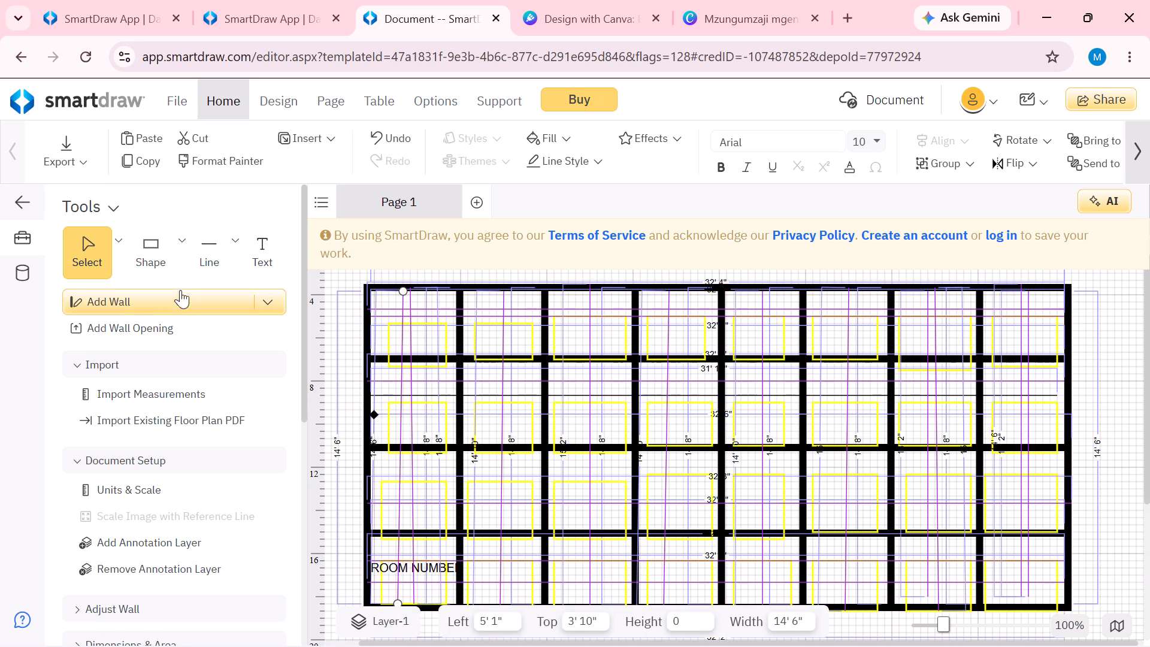
pyautogui.click(205, 255)
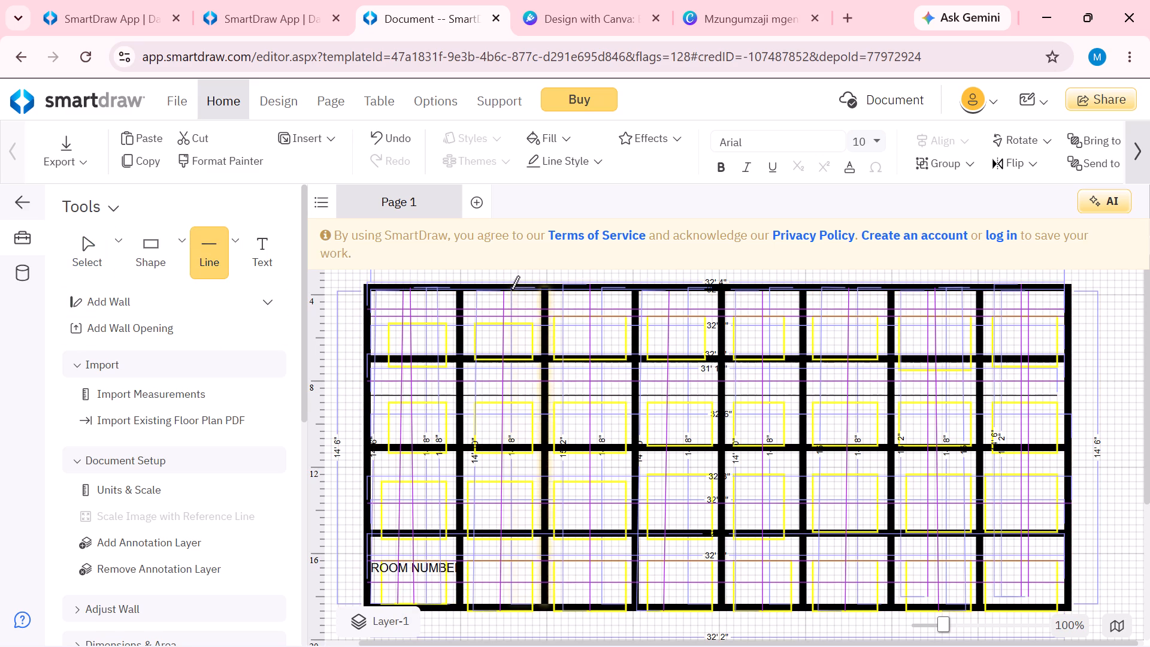
pyautogui.moveTo(511, 294); pyautogui.dragTo(513, 600)
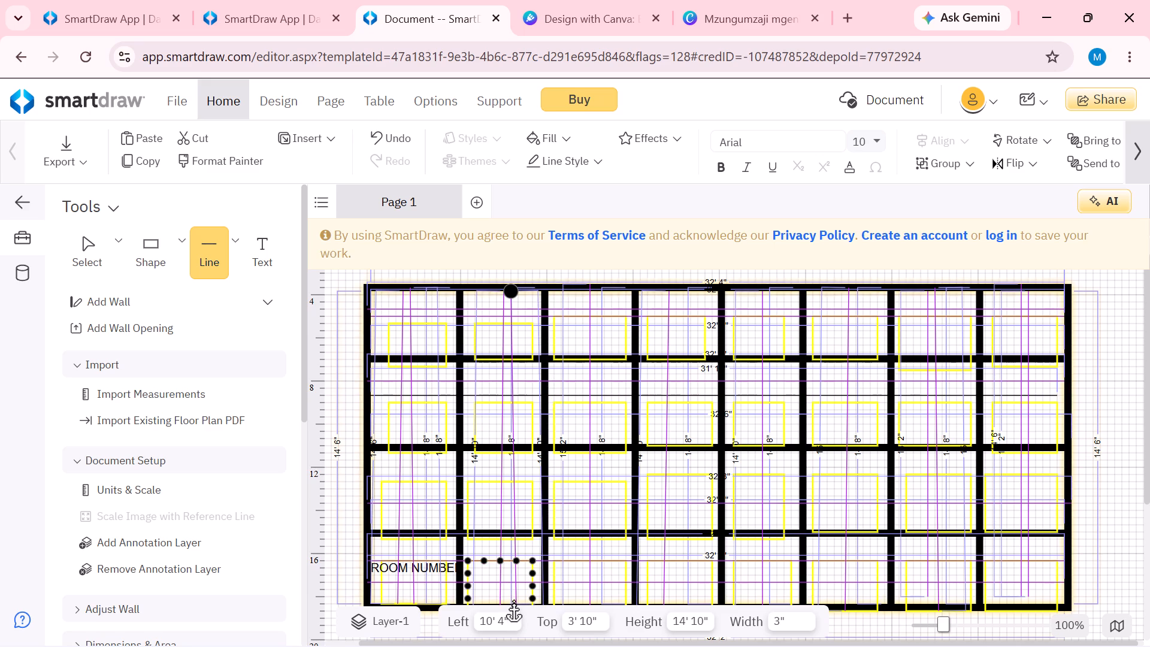
pyautogui.moveTo(513, 600); pyautogui.dragTo(508, 606)
pyautogui.moveTo(508, 606); pyautogui.dragTo(508, 603)
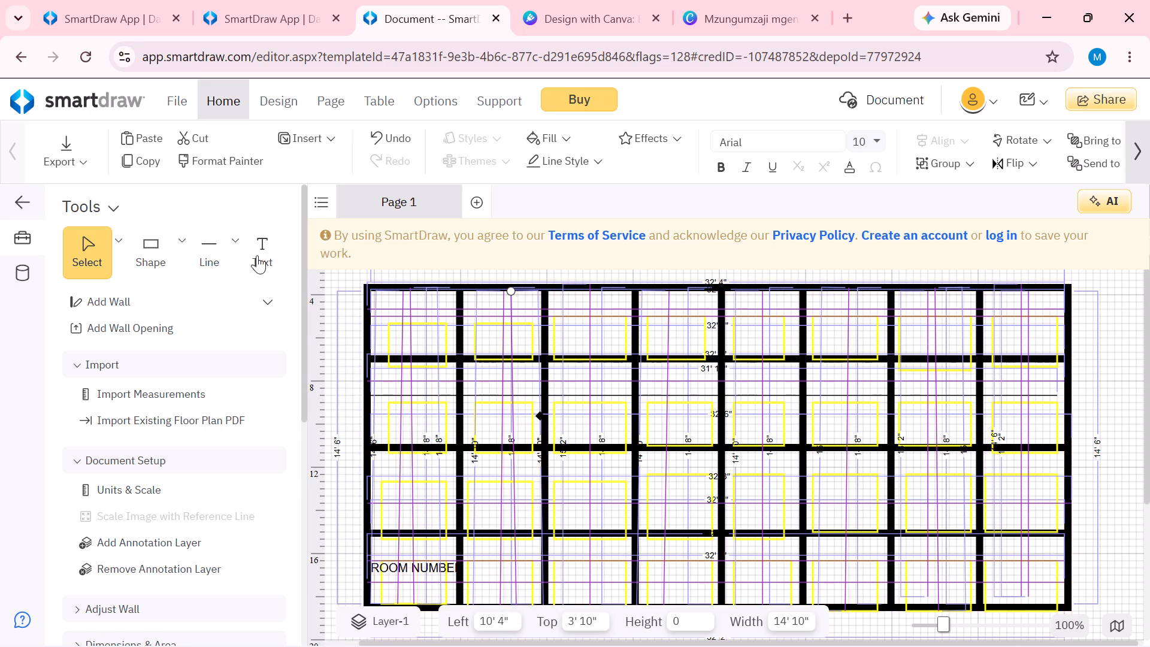
# Add a second near-vertical line down the third column at about 14' 4" and down the fourth column at about 18' from the left.
pyautogui.click(202, 249)
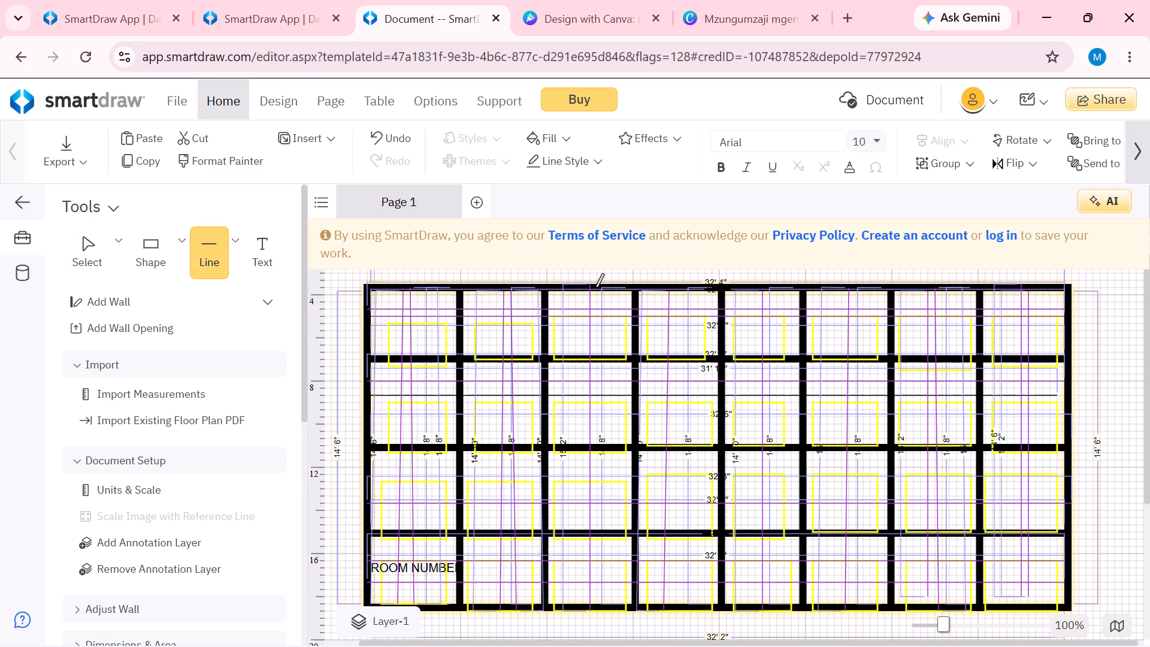
pyautogui.moveTo(595, 299); pyautogui.dragTo(599, 602)
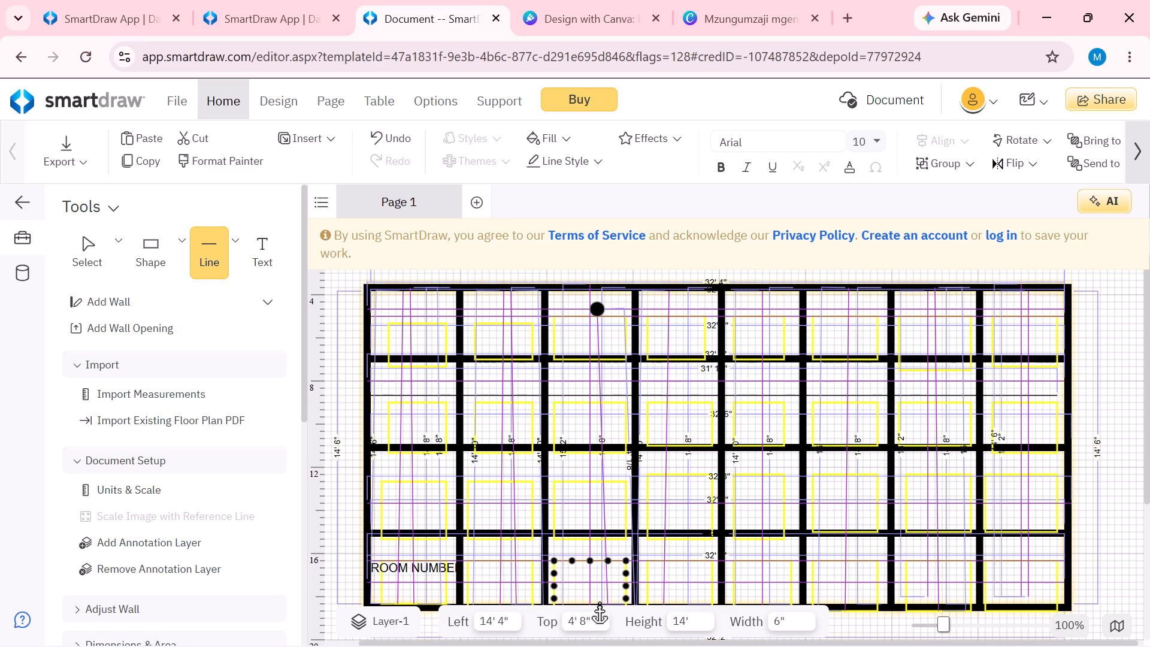
pyautogui.moveTo(599, 602); pyautogui.dragTo(599, 601)
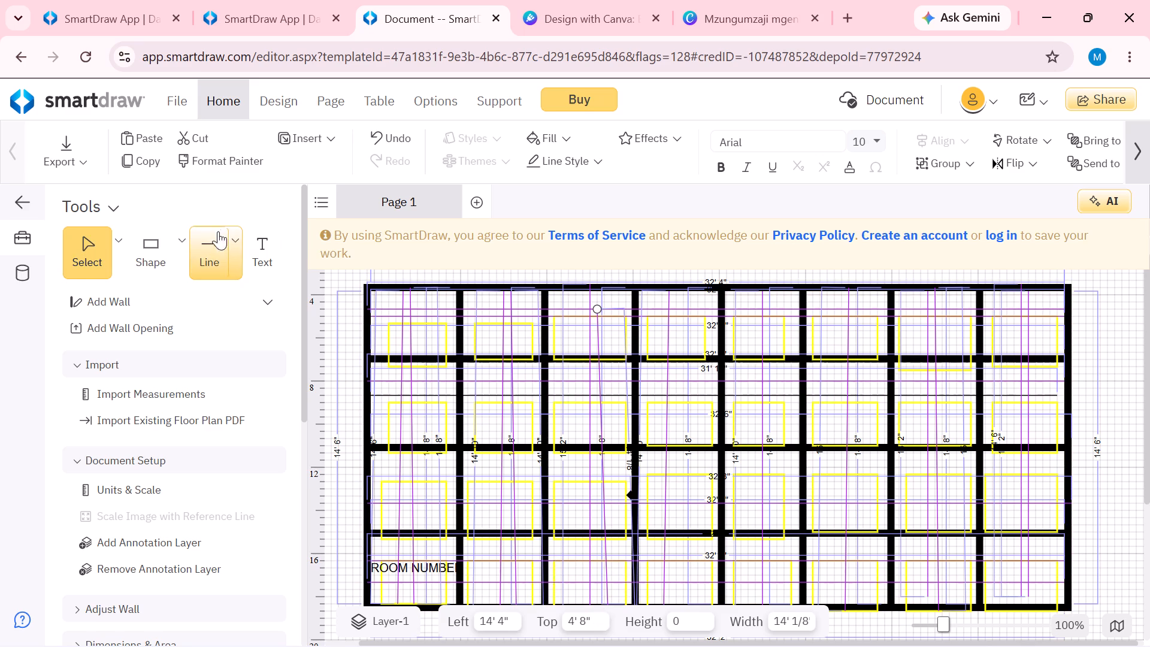
pyautogui.click(216, 247)
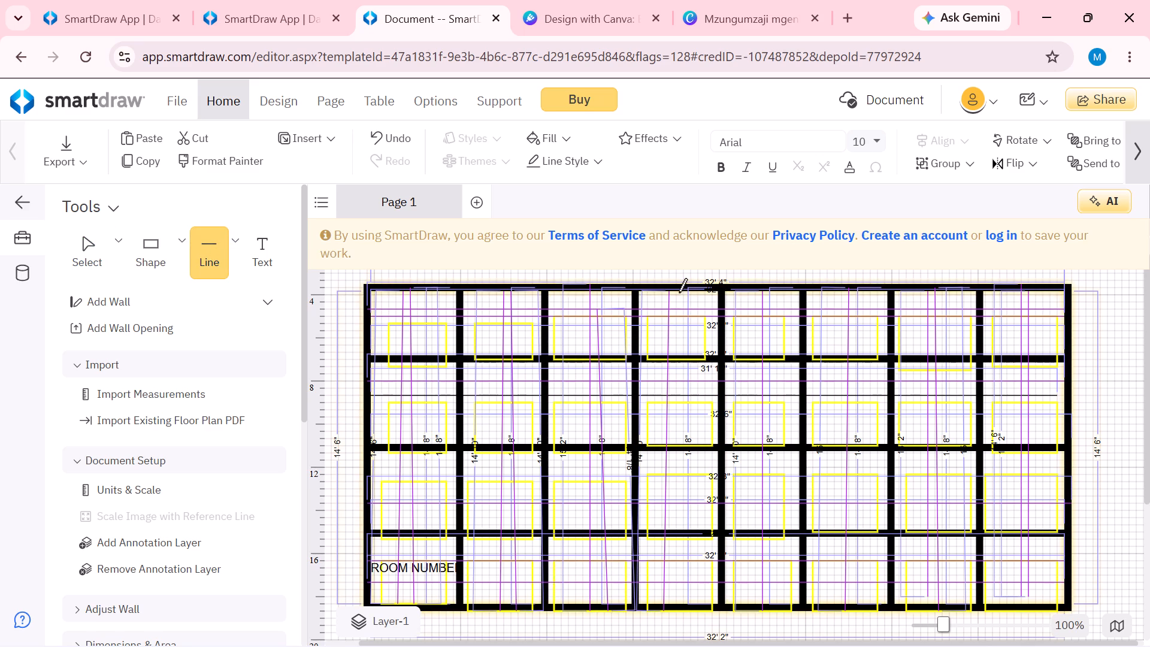
pyautogui.moveTo(679, 291); pyautogui.dragTo(676, 601)
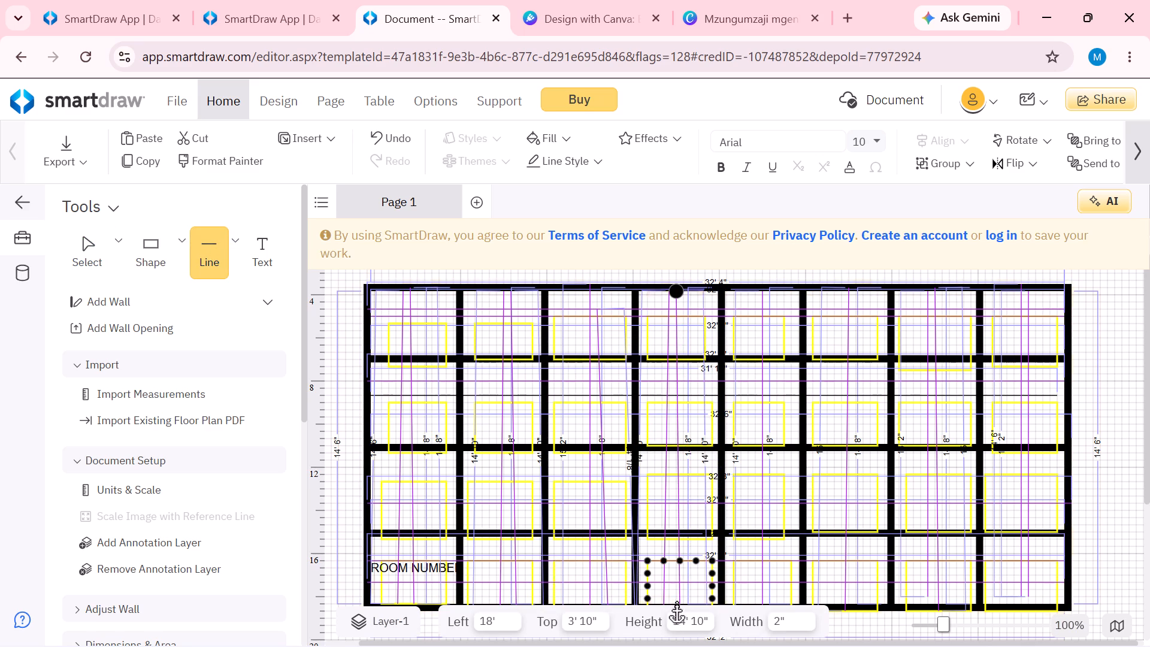
pyautogui.moveTo(676, 601); pyautogui.dragTo(671, 603)
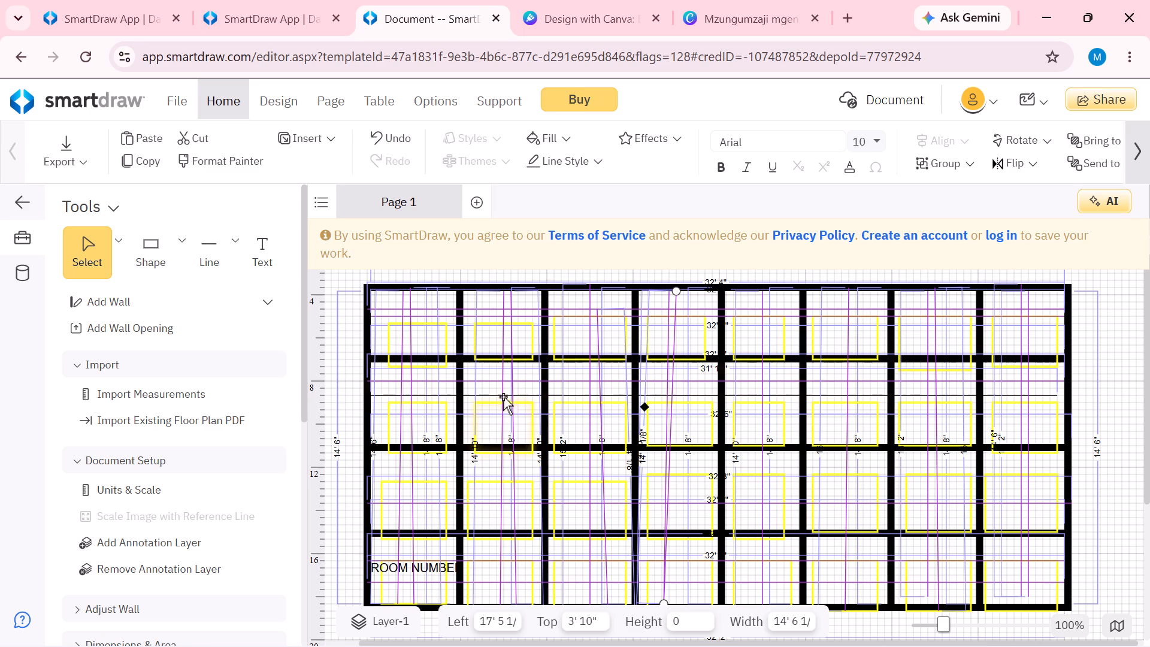
pyautogui.moveTo(665, 601); pyautogui.dragTo(672, 604)
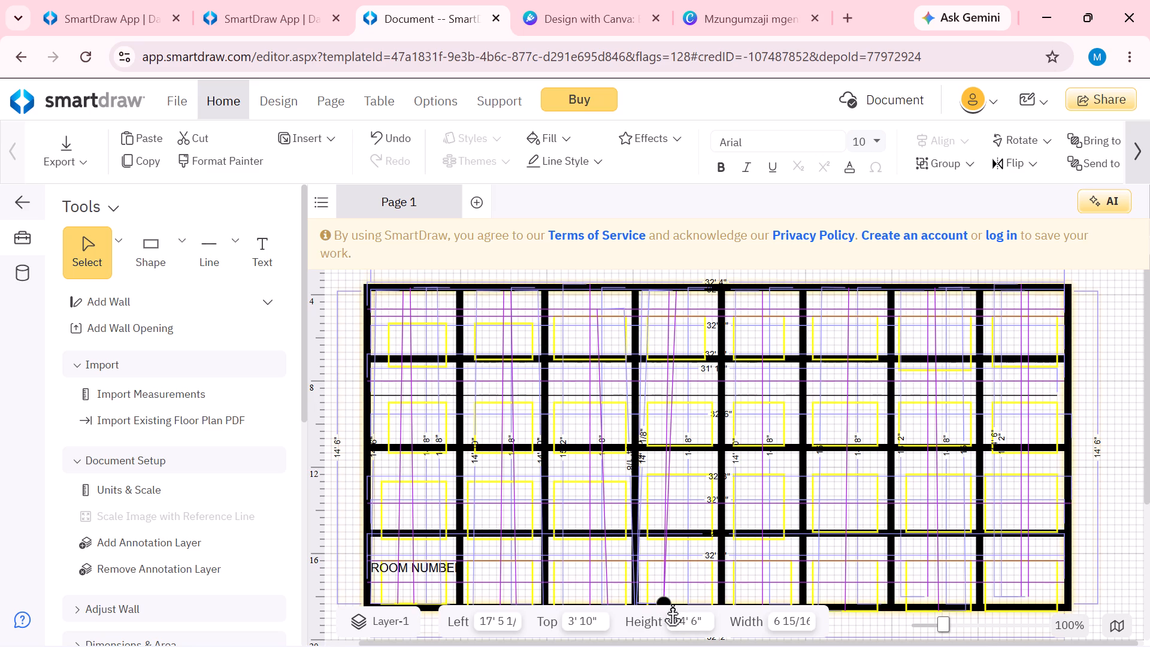
pyautogui.moveTo(672, 604); pyautogui.dragTo(673, 604)
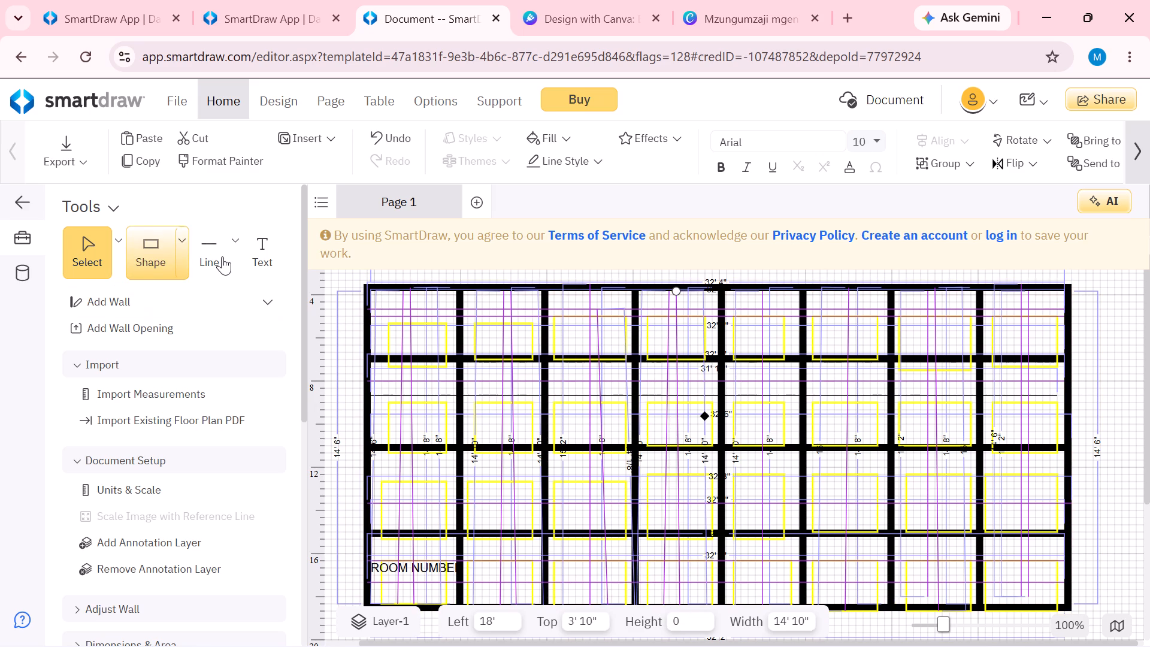
# Add a second vertical line down the fifth column from the top wall, at about 22' 8" from the left.
pyautogui.click(217, 256)
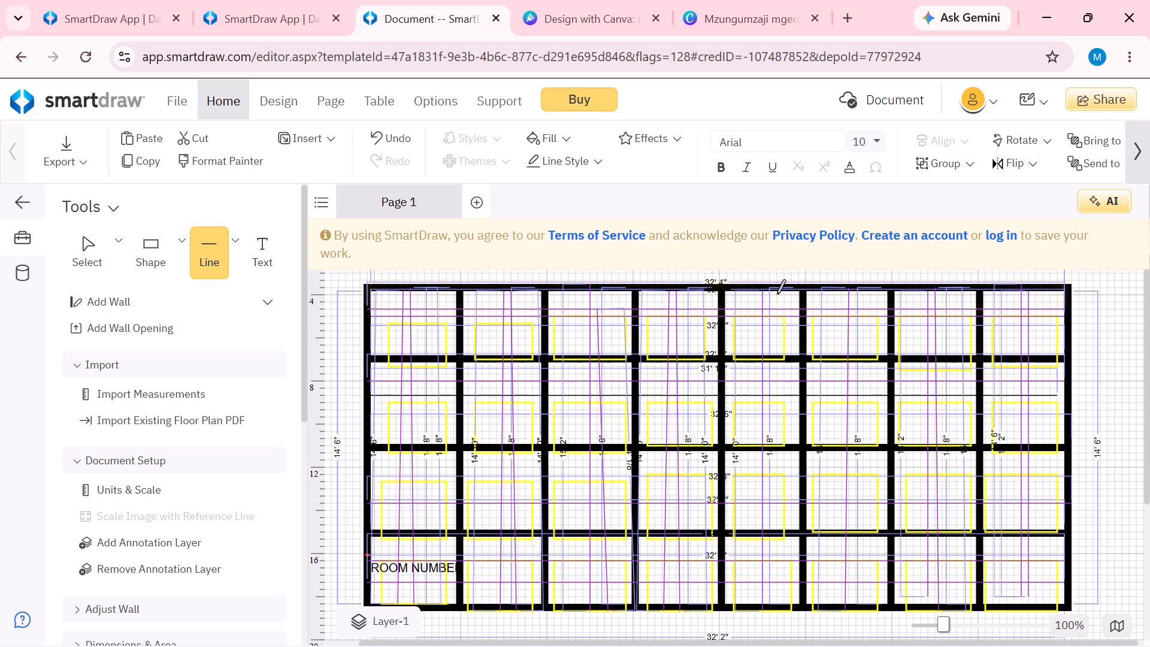
pyautogui.click(776, 291)
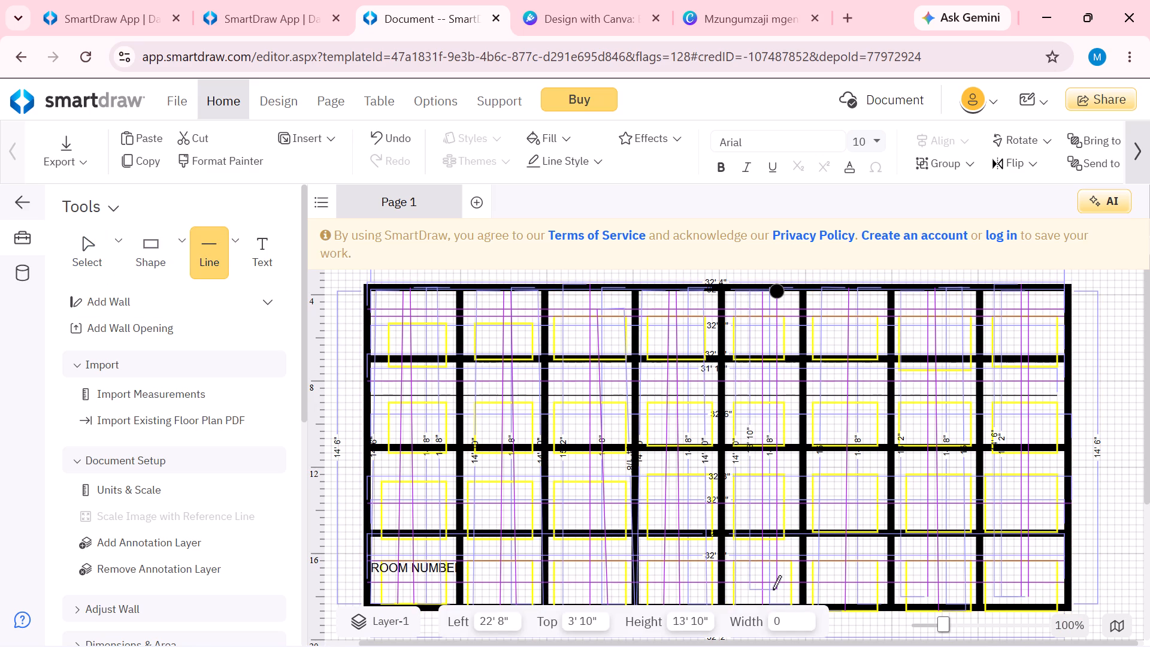